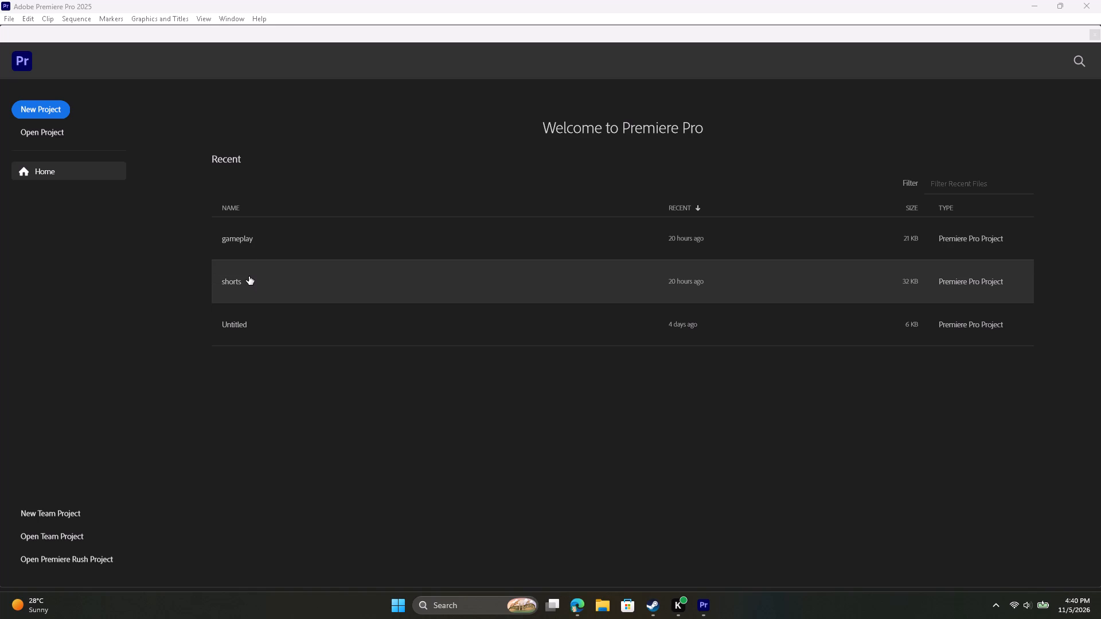
Open the recent gameplay project and dismiss the missing-media relinking without locating any files.
left_click(255, 237)
left_click(255, 237)
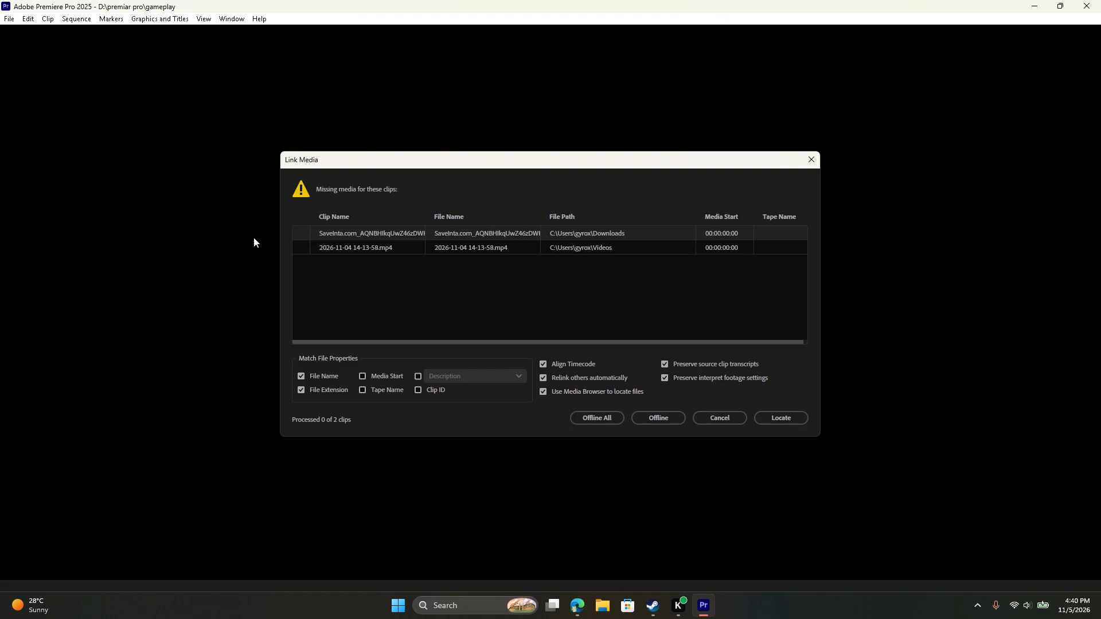
left_click(713, 416)
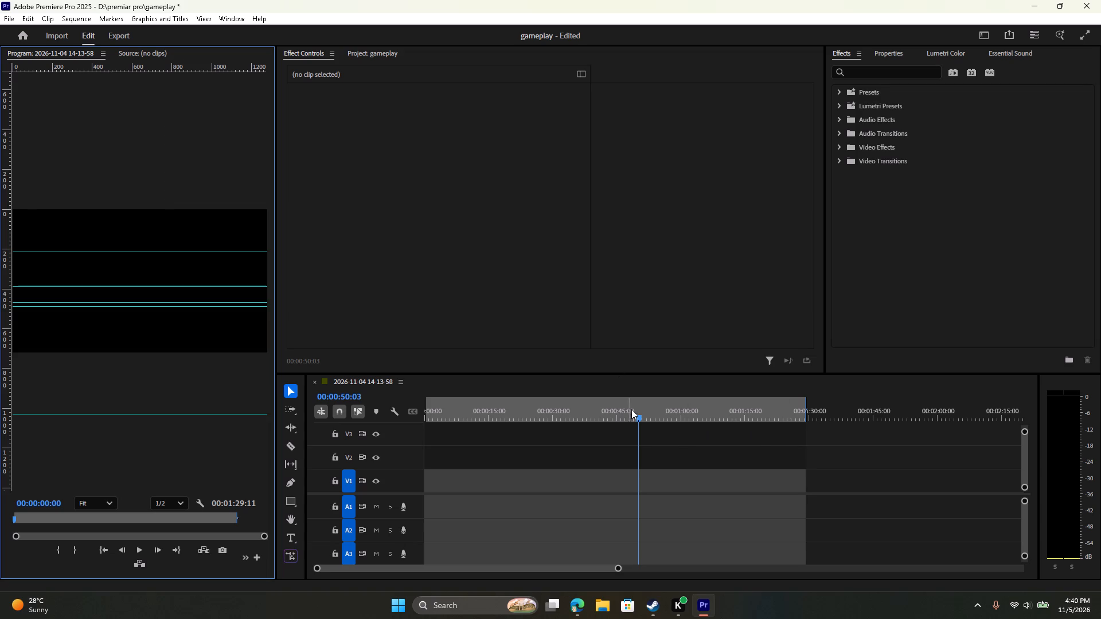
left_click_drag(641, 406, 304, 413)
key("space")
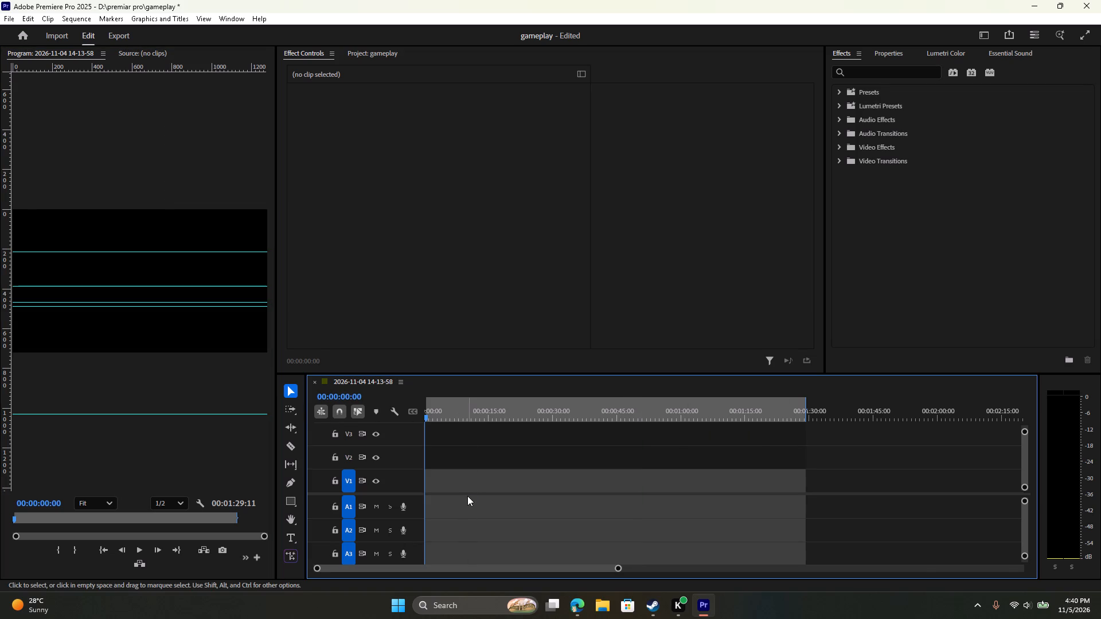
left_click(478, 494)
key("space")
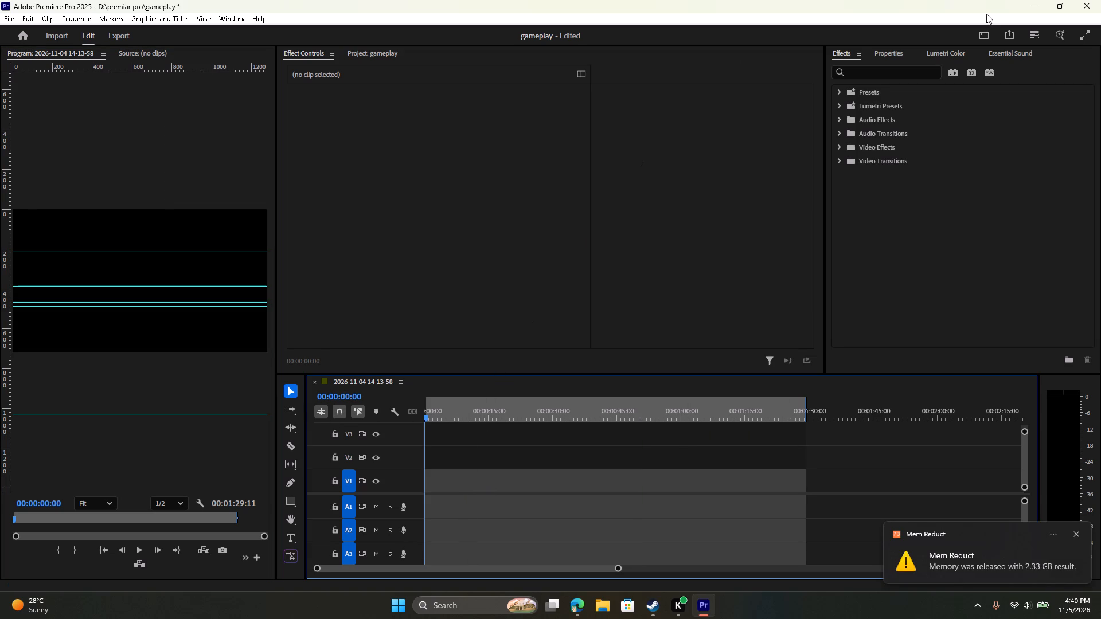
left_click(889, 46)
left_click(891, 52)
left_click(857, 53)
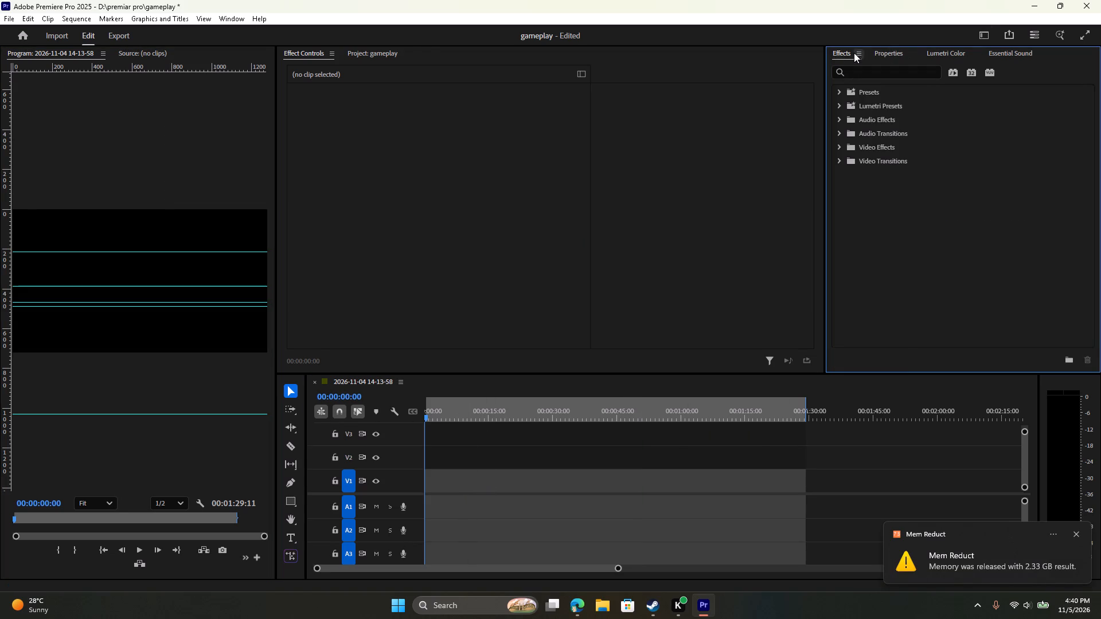
left_click(373, 57)
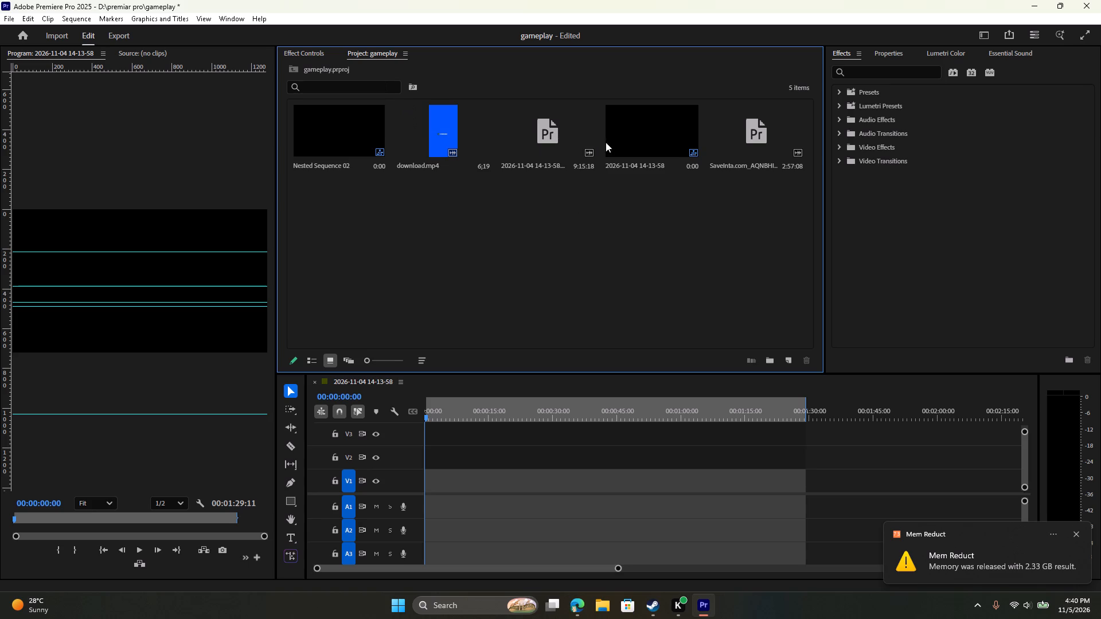
double_click(412, 250)
left_click(534, 496)
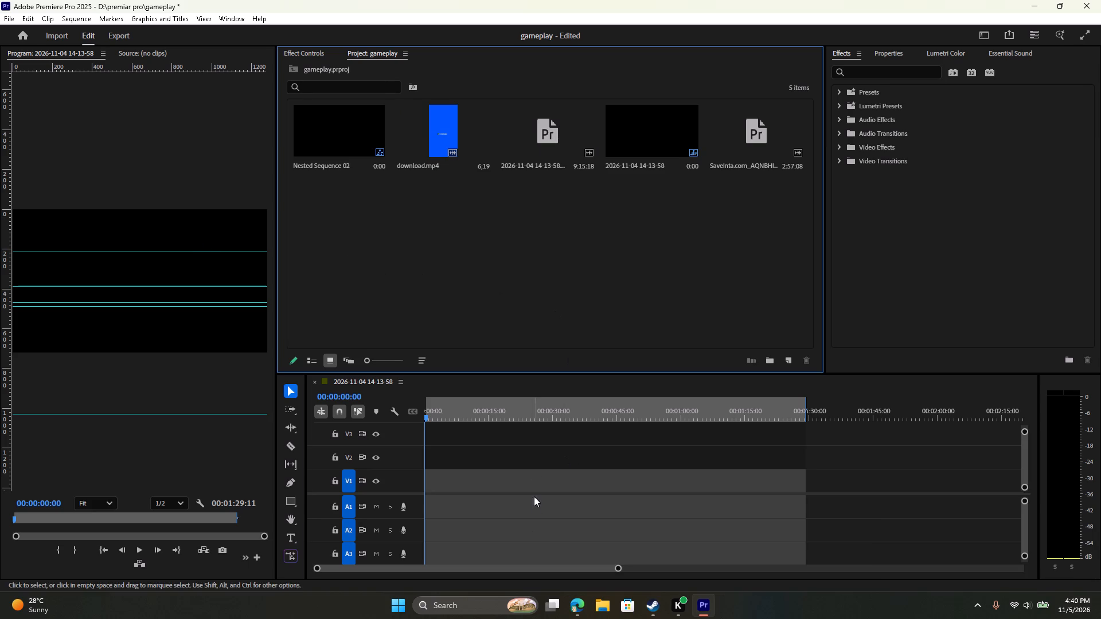
double_click(496, 269)
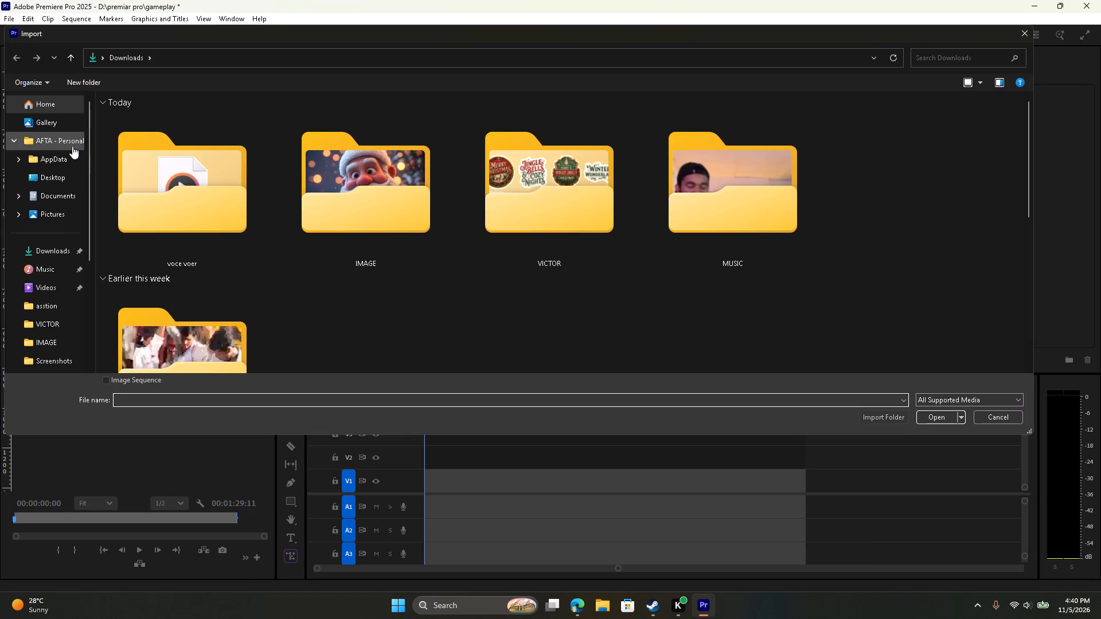
left_click(53, 256)
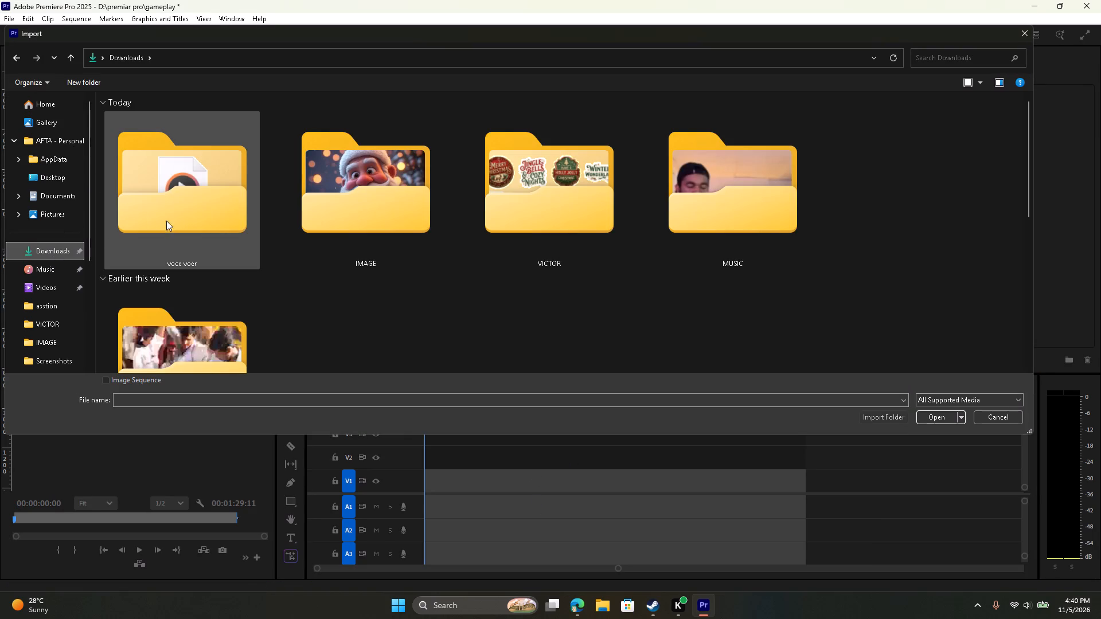
scroll(178, 201, "down", 3)
scroll(177, 201, "up", 2)
scroll(177, 201, "down", 1)
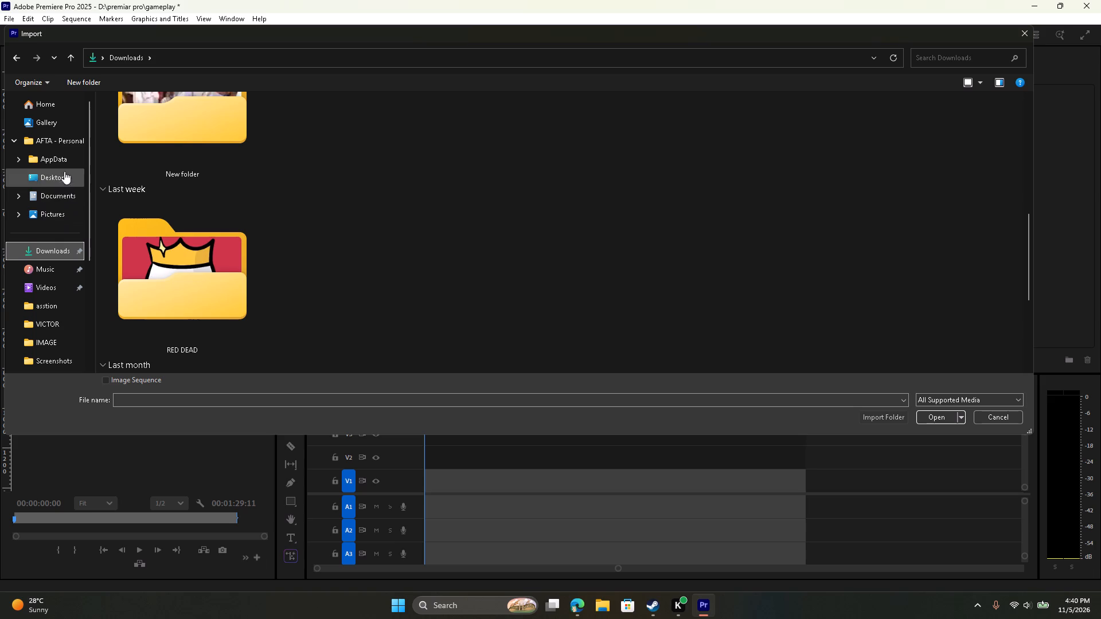
left_click(44, 279)
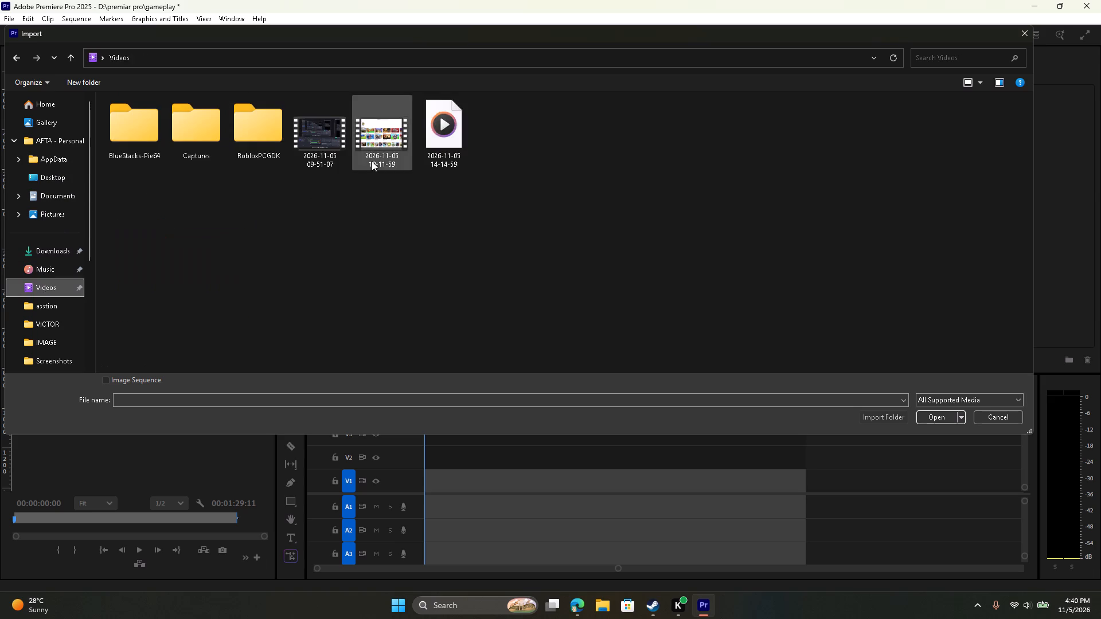
left_click_drag(473, 173, 323, 148)
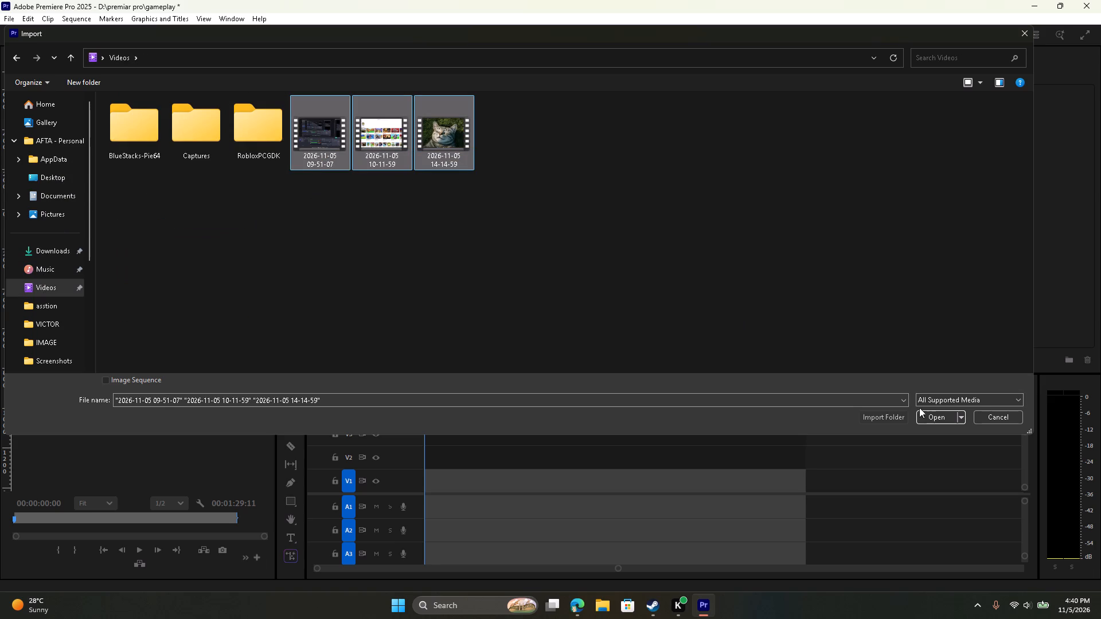
left_click(923, 420)
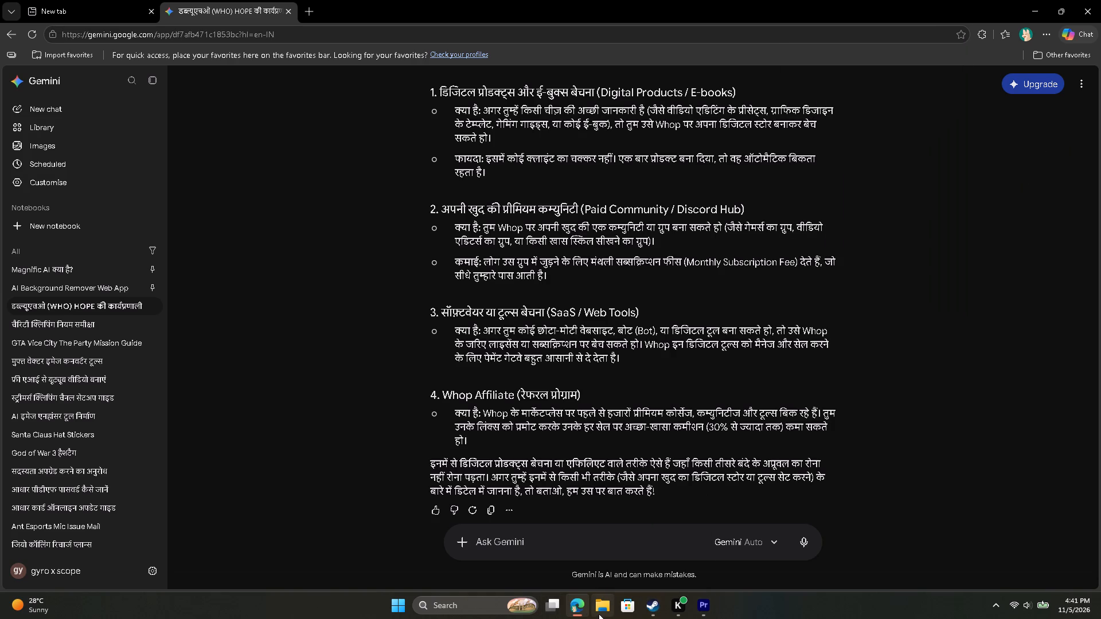
Switch back to Premiere Pro and place the three imported recordings at the sequence start on tracks V1 and A1.
left_click(702, 610)
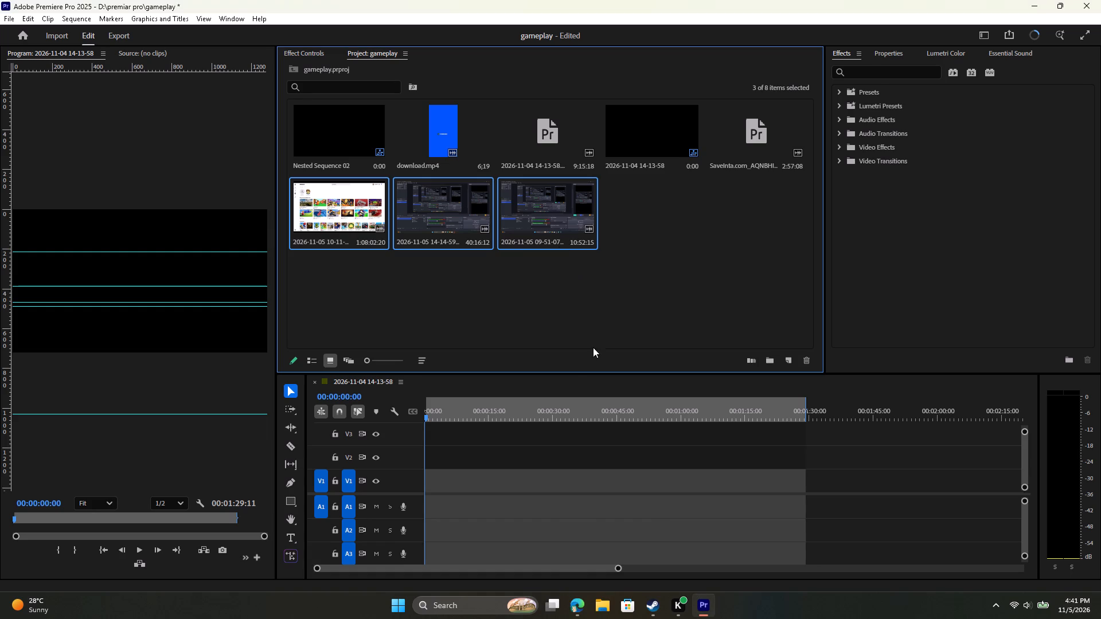
left_click_drag(532, 216, 415, 479)
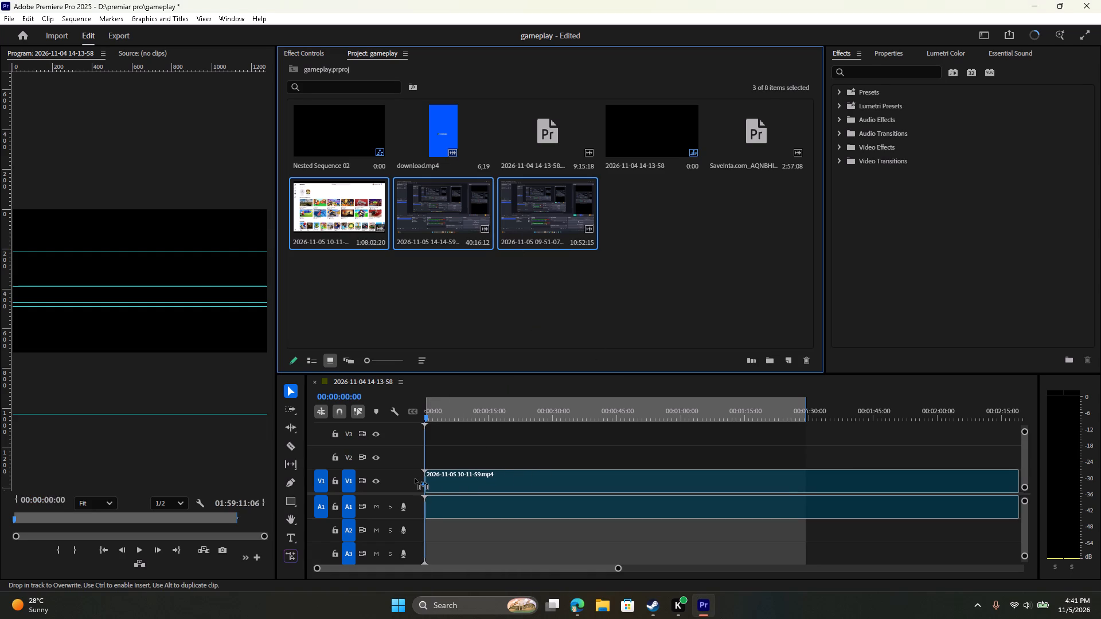
Review the three placed recordings by playing the opening and scrubbing back from the sequence end to about 01:02:48.
key("Home")
key("space")
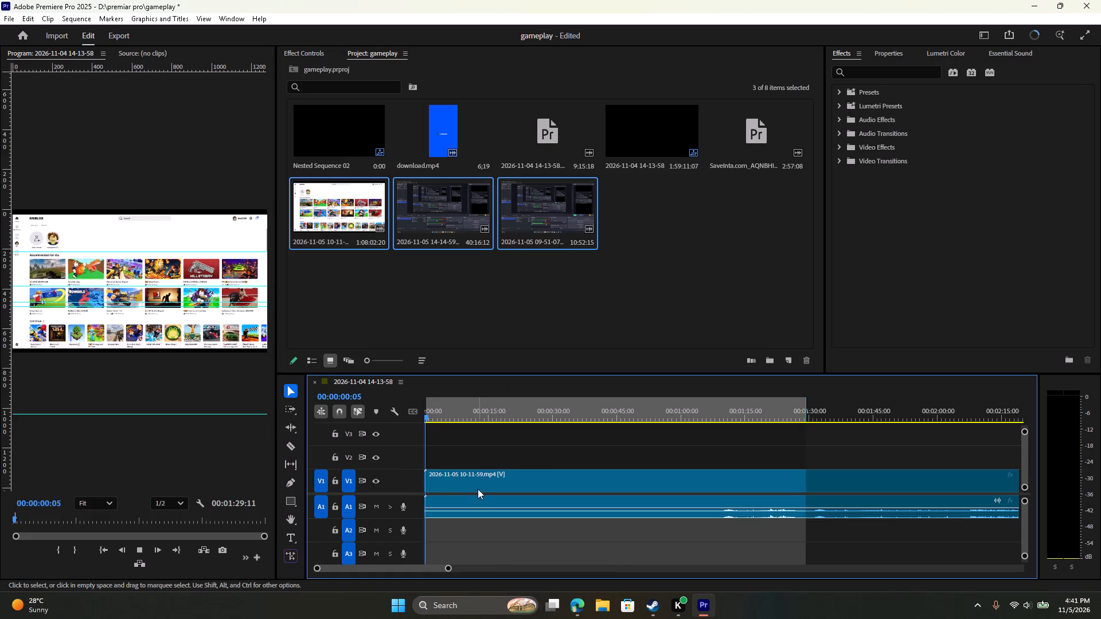
left_click_drag(436, 412, 661, 411)
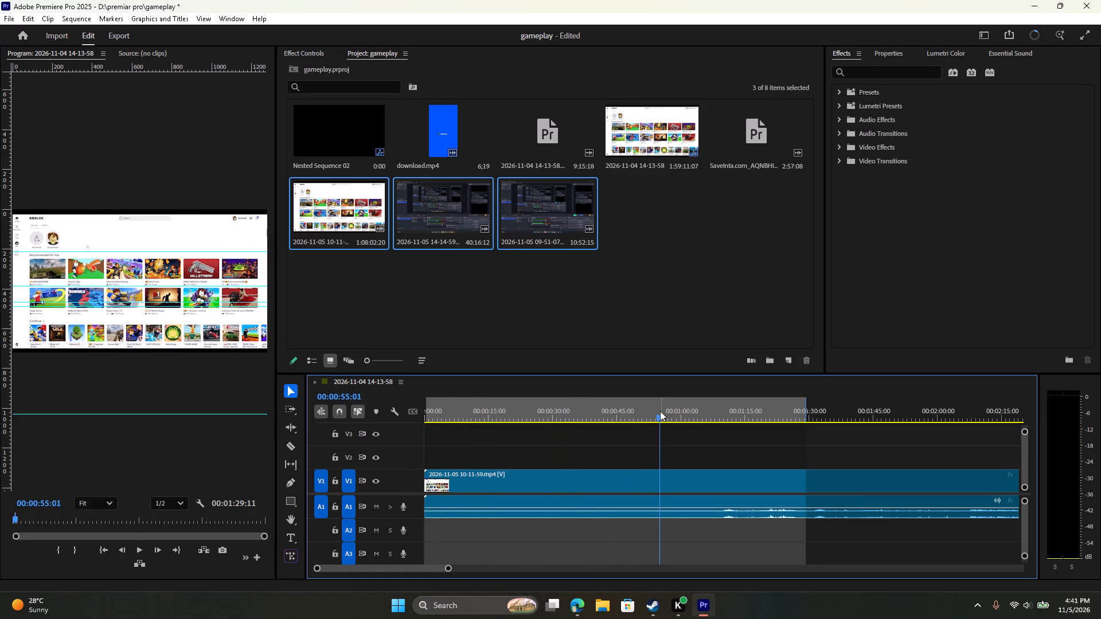
key("space")
scroll(702, 422, "down", 11)
left_click(631, 481)
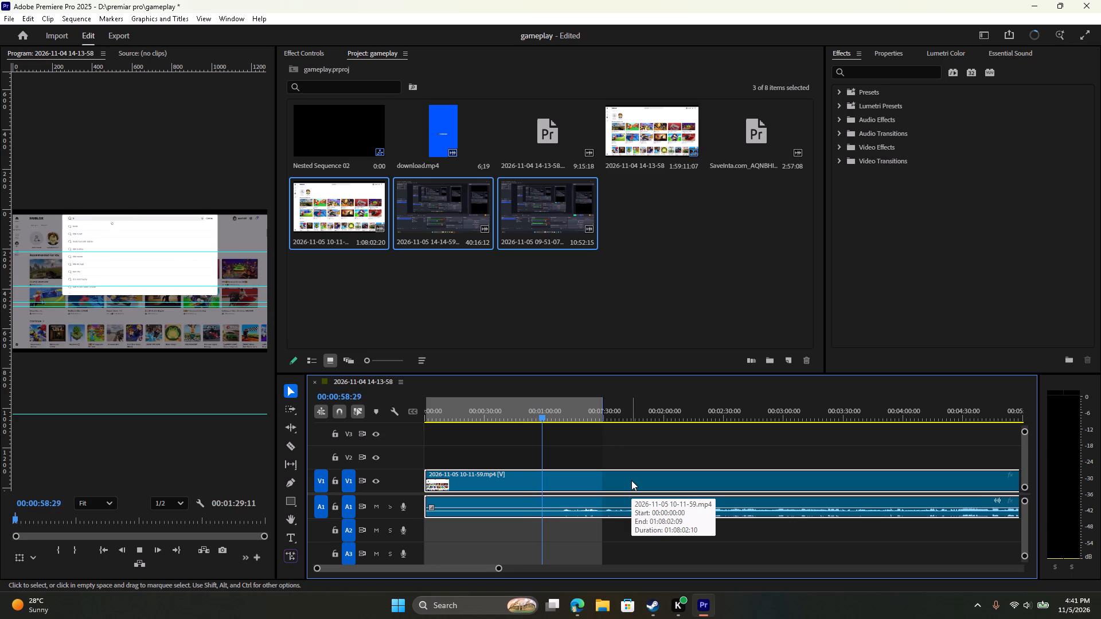
key("End")
key("space")
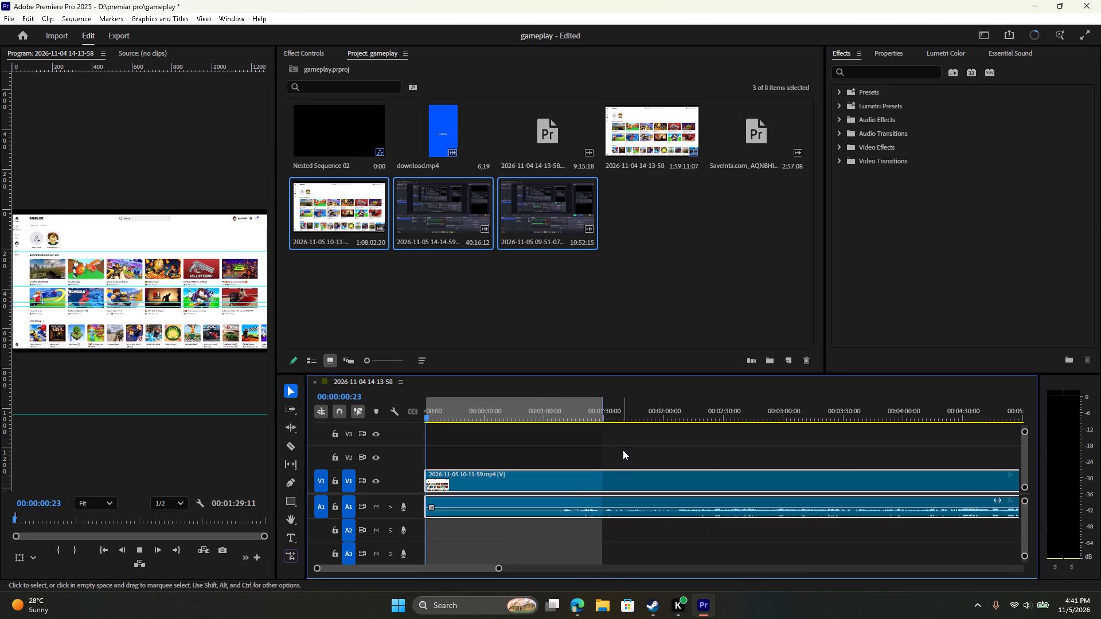
key("End")
scroll(546, 472, "down", 9)
scroll(521, 473, "up", 6)
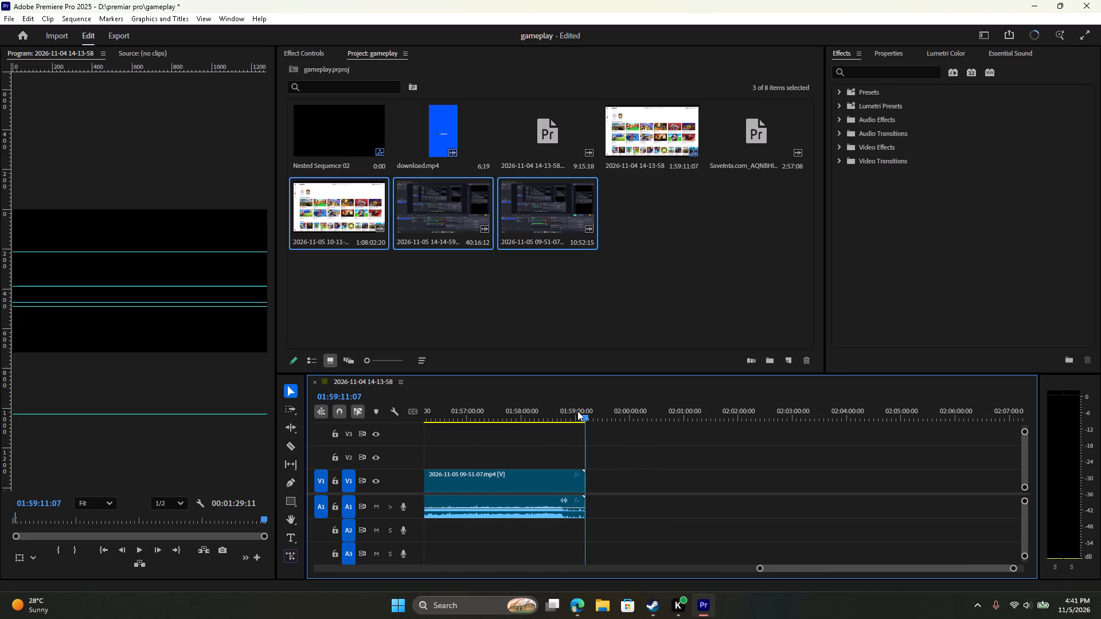
left_click_drag(582, 418, 520, 430)
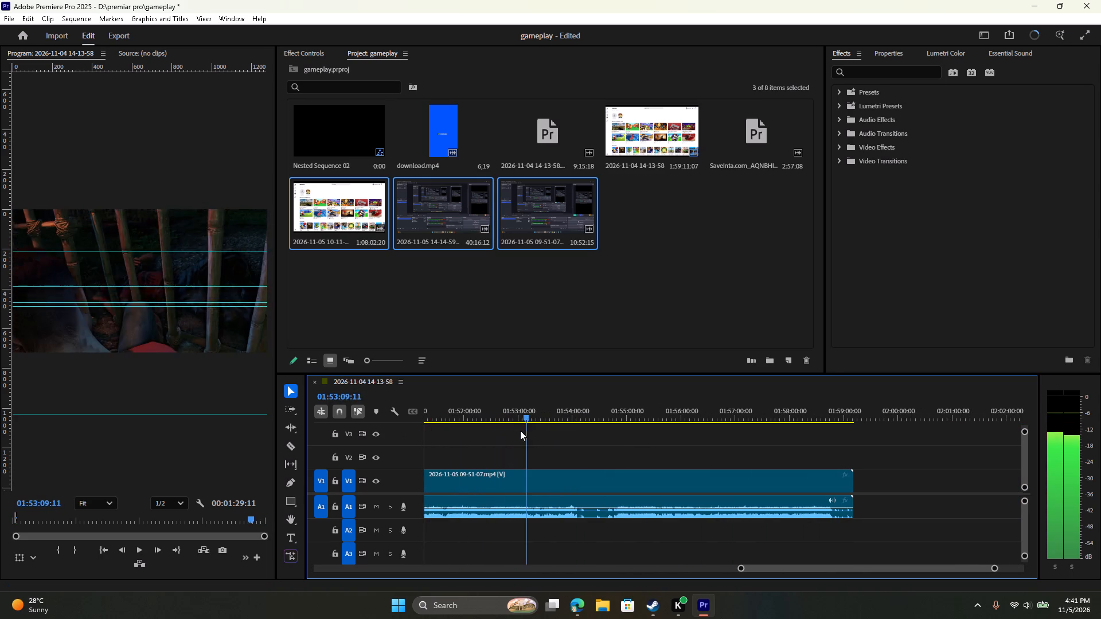
left_click_drag(520, 430, 422, 450)
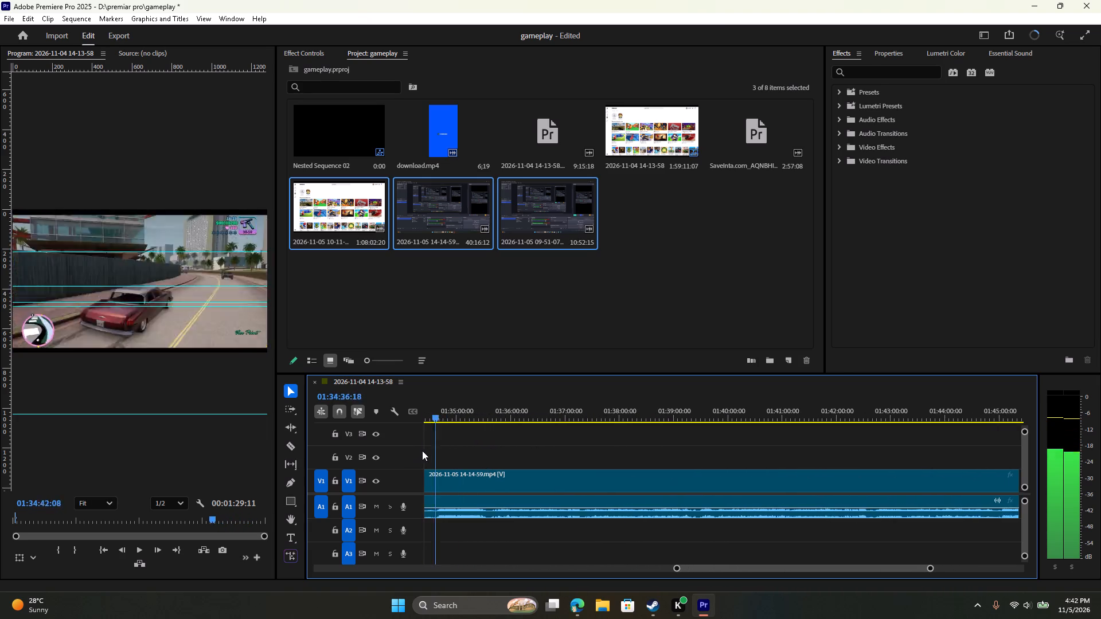
left_click_drag(422, 450, 362, 457)
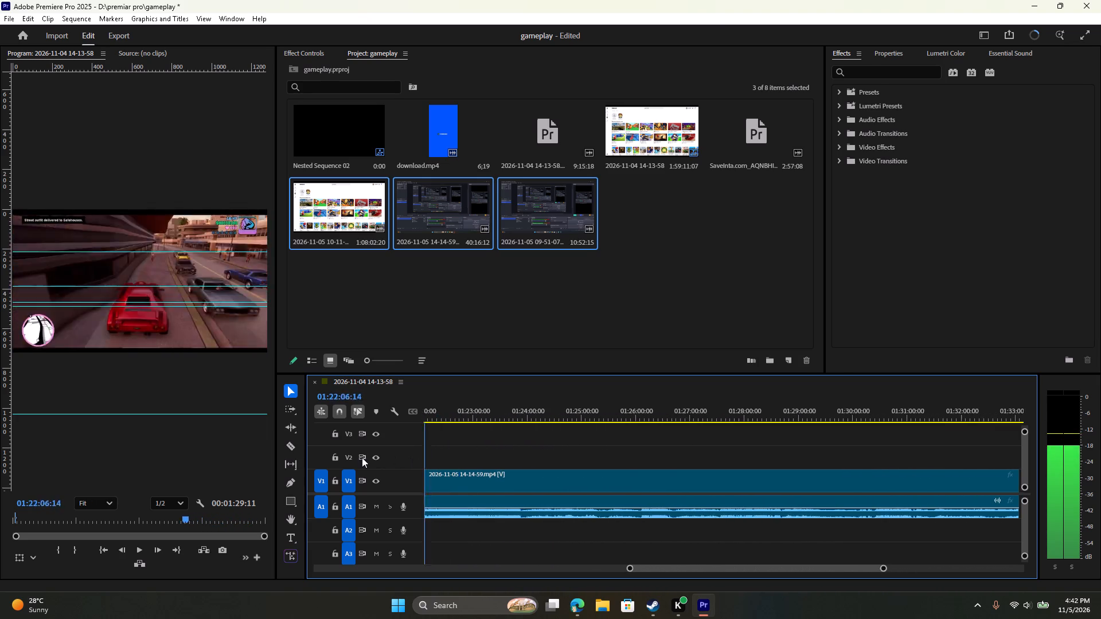
left_click_drag(362, 457, 503, 478)
left_click(945, 479)
key("Delete")
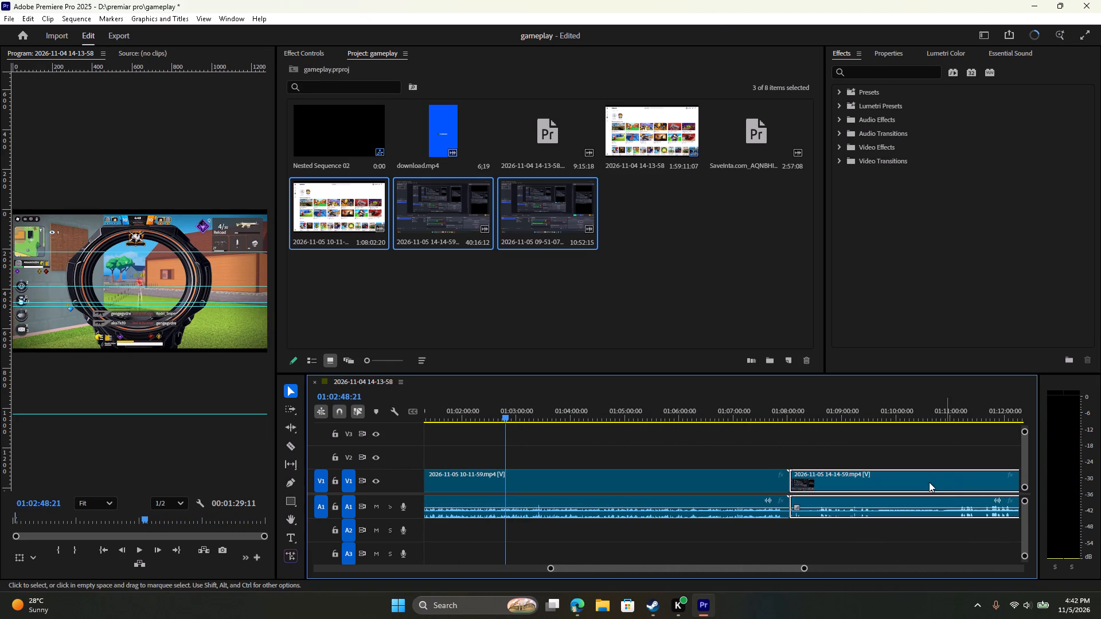
right_click(904, 487)
left_click(907, 496)
left_click(907, 495)
key("Delete")
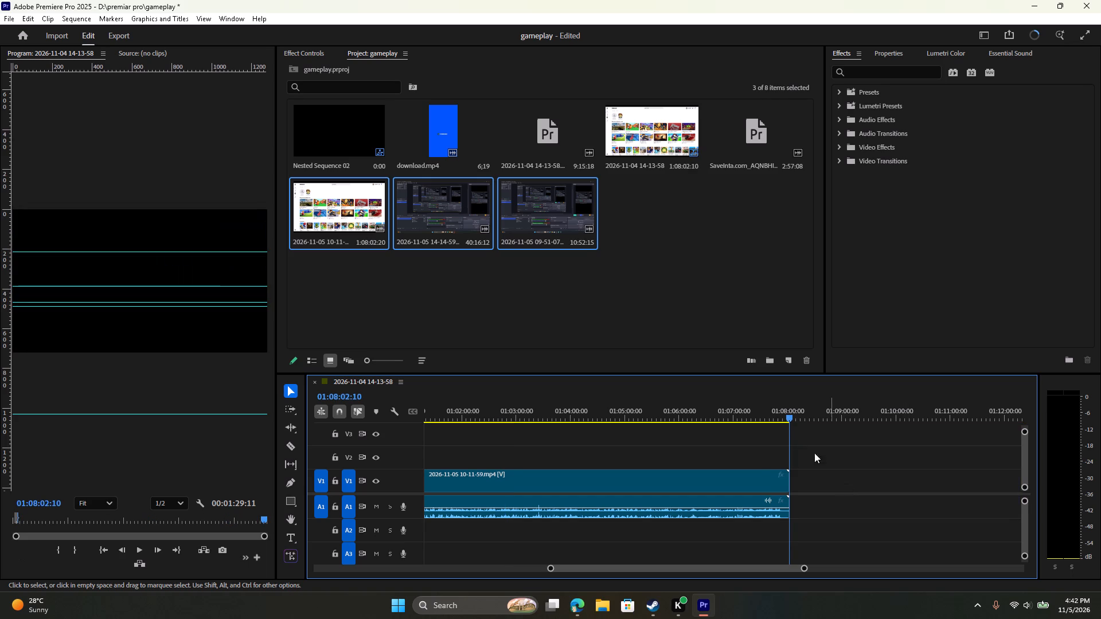
Scrub and play the 10-11-59 recording between about 00:56 and 01:01 hours to locate where the Free Fire gameplay section begins.
left_click_drag(787, 417, 505, 378)
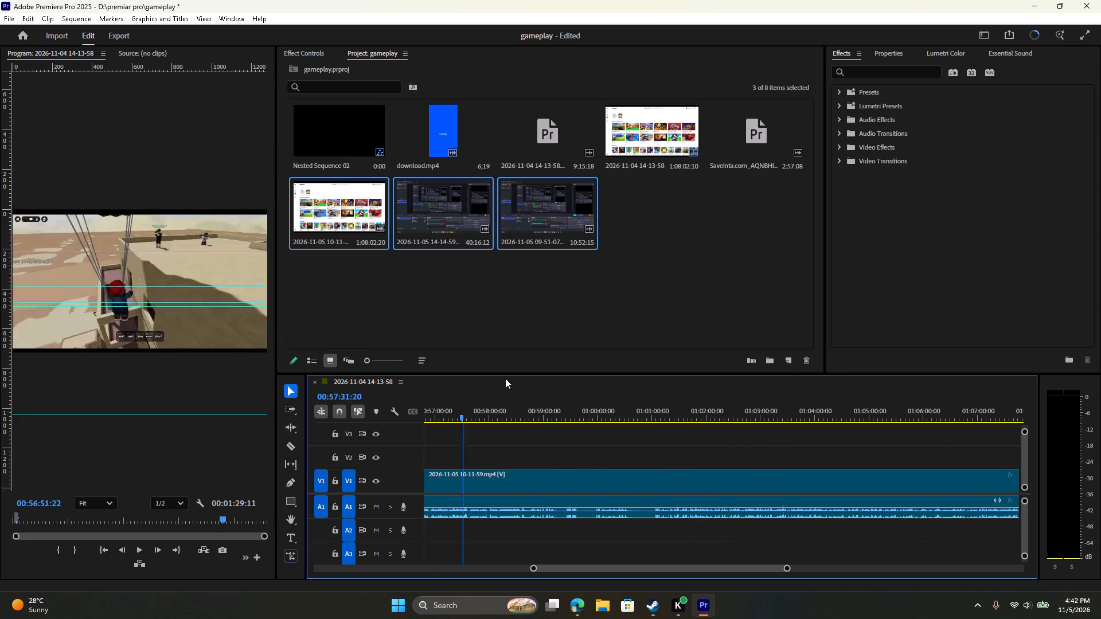
left_click_drag(505, 378, 646, 397)
key("space")
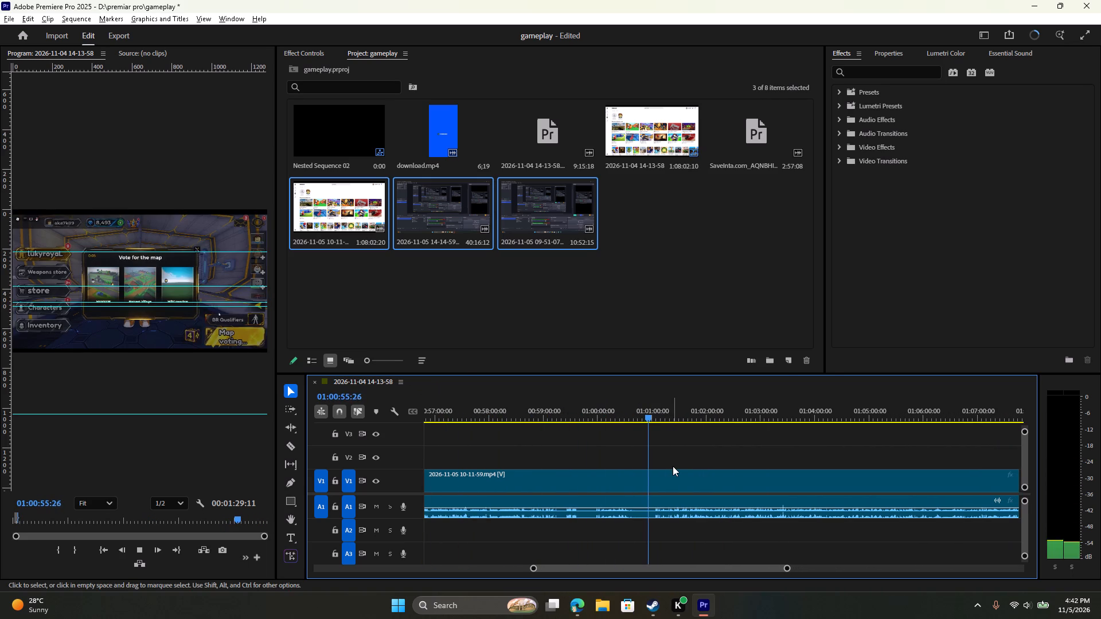
scroll(673, 466, "up", 5, "alt")
left_click_drag(635, 418, 644, 419)
key("space")
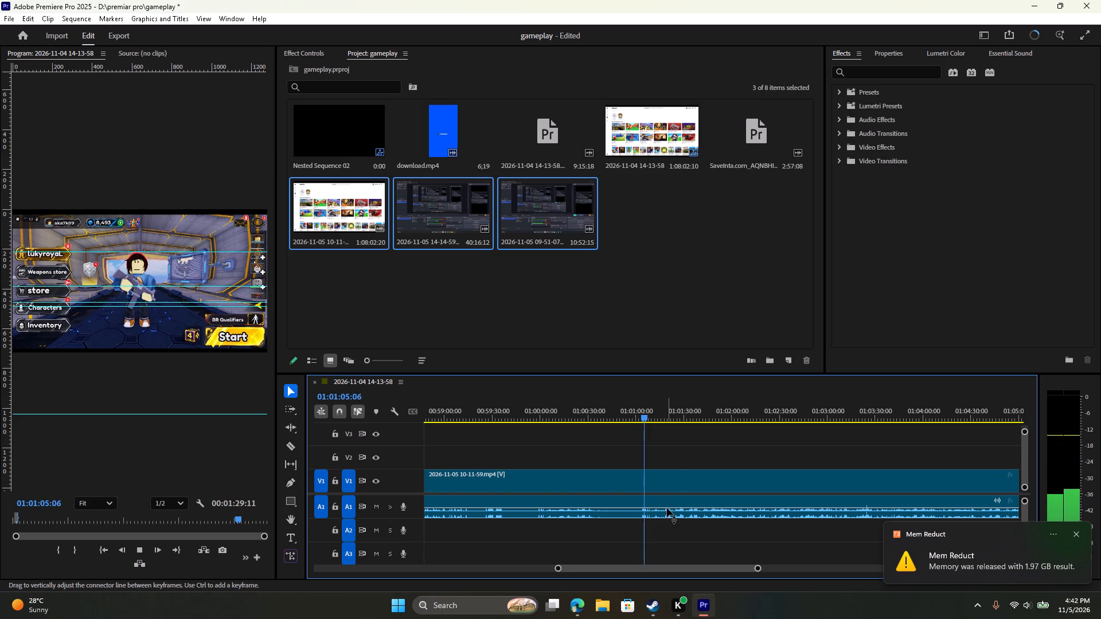
left_click_drag(655, 419, 524, 425)
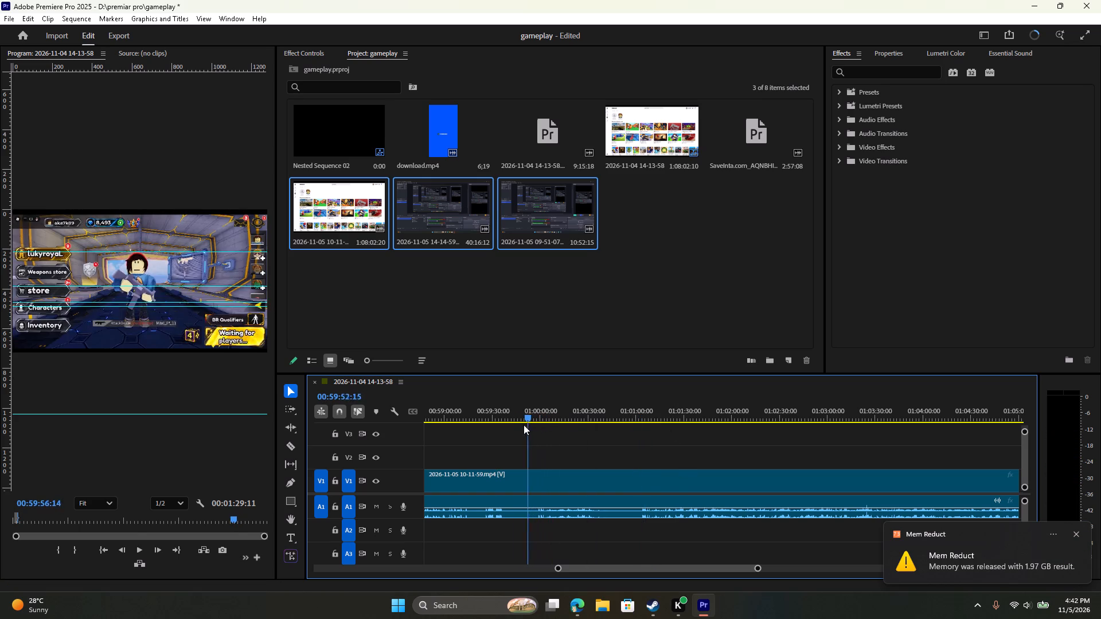
left_click_drag(524, 425, 462, 432)
scroll(524, 465, "up", 6)
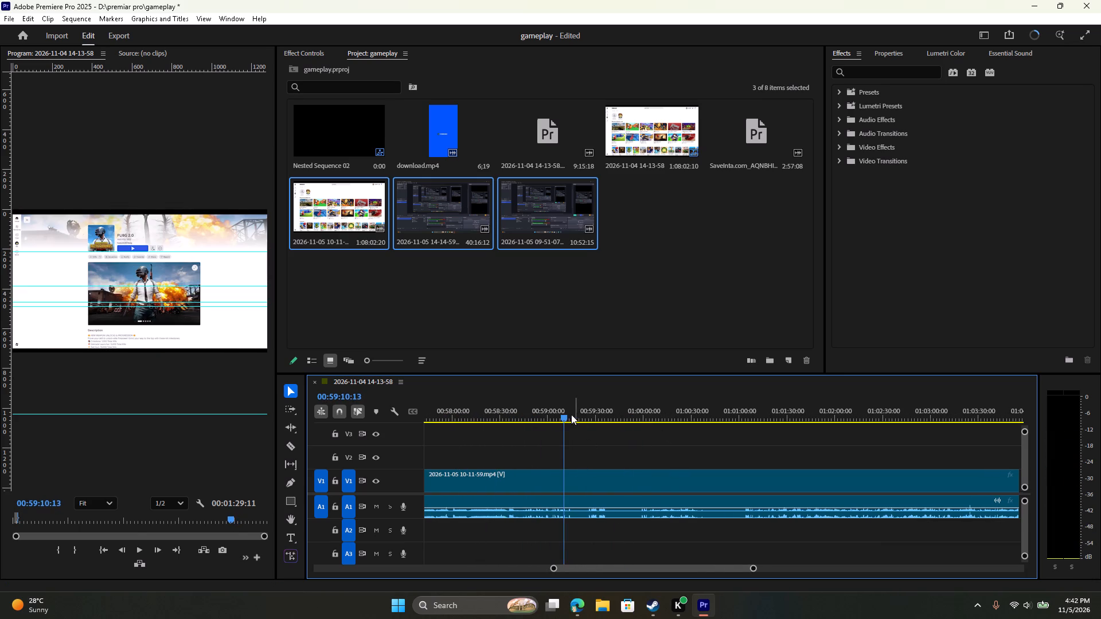
left_click_drag(562, 413, 587, 417)
key("space")
scroll(609, 516, "up", 4, "alt")
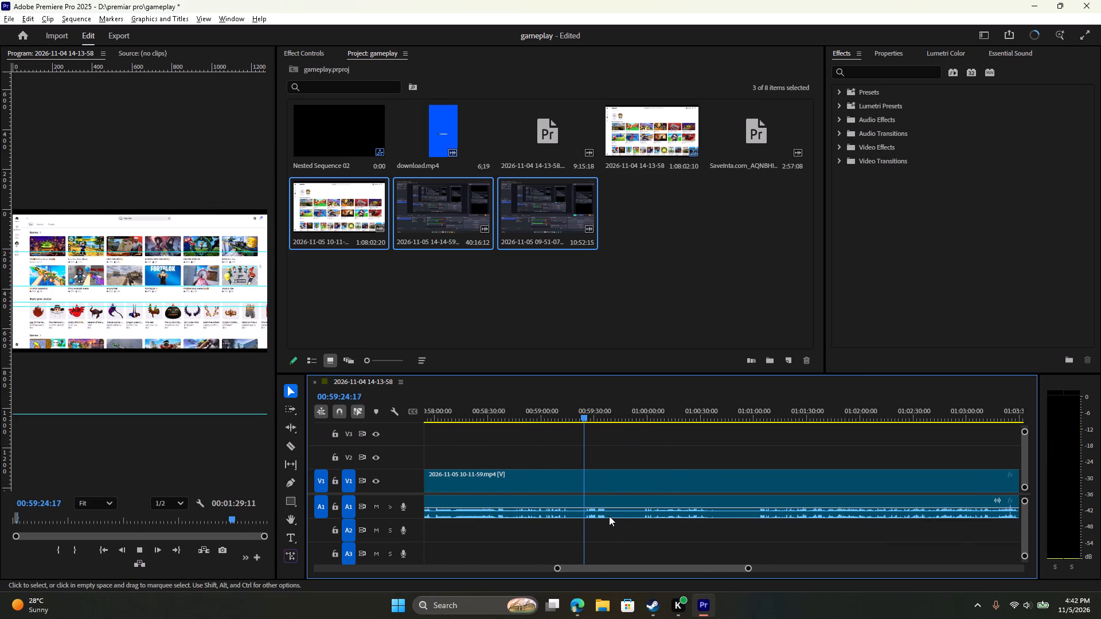
scroll(609, 516, "up", 3, "alt")
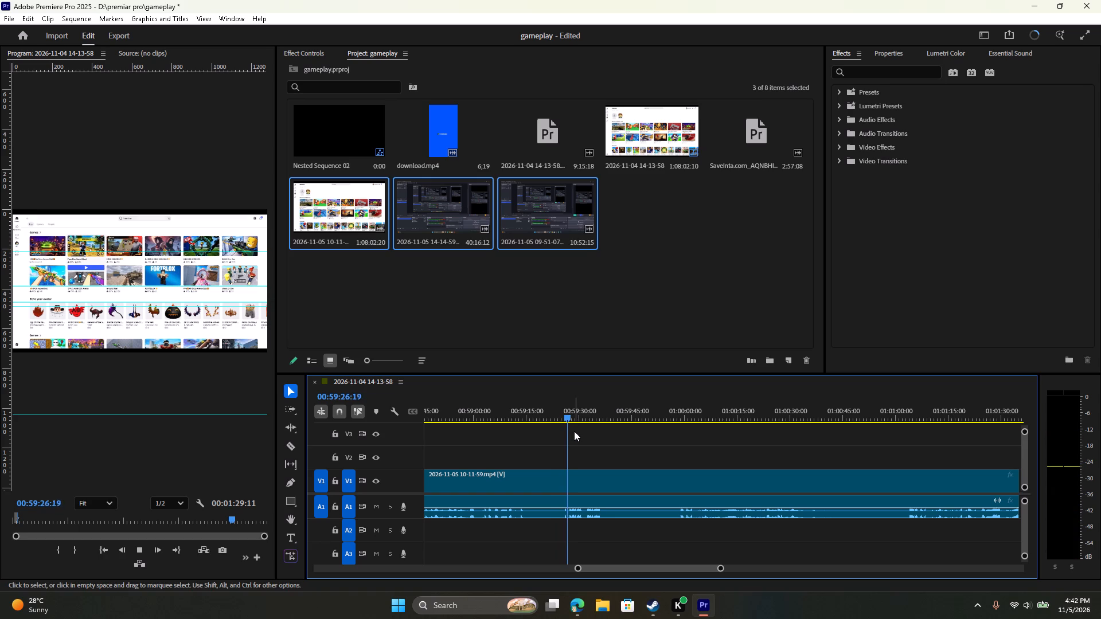
Split the 10-11-59 recording at about 00:59:27, delete everything before the cut and close the gap at the sequence start.
key("space")
key("c")
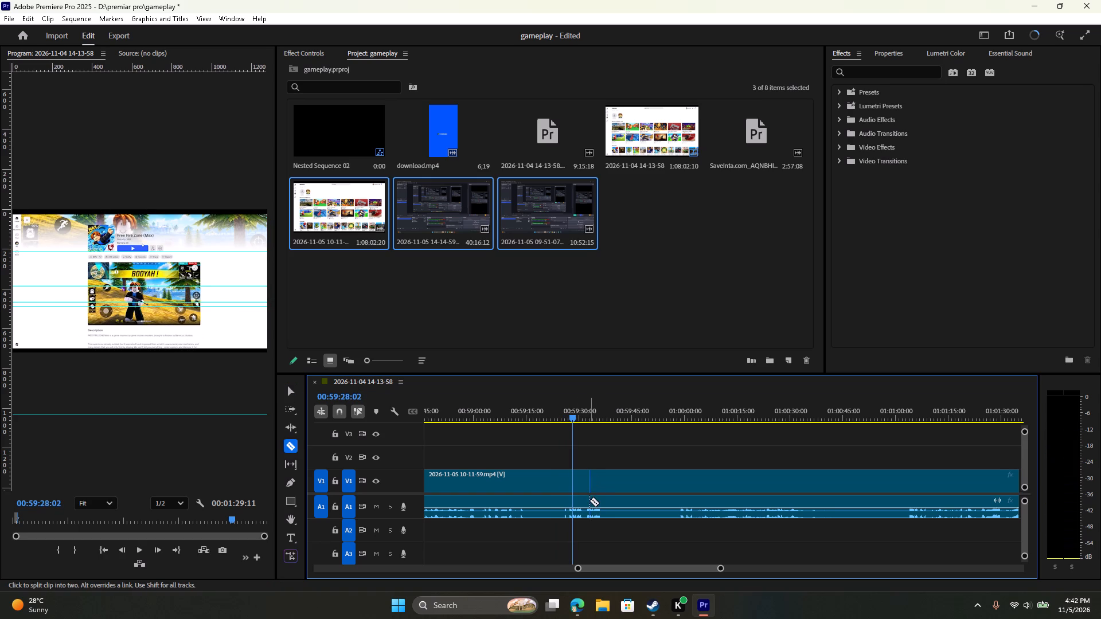
scroll(553, 508, "up", 13, "alt")
left_click(602, 512)
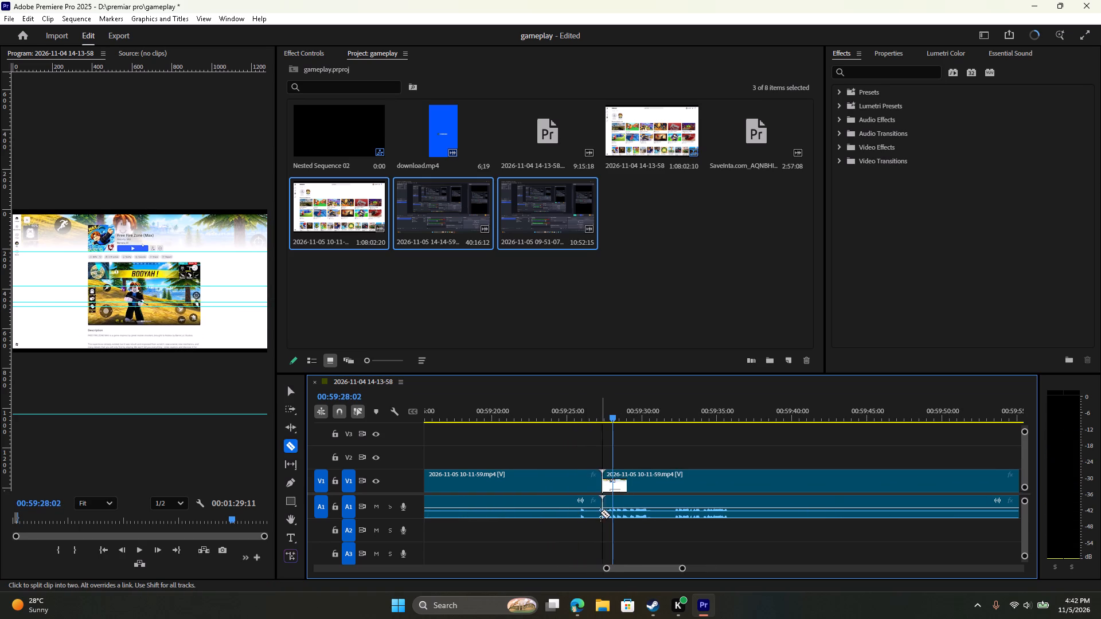
key("c")
key("v")
left_click(564, 504)
key("Delete")
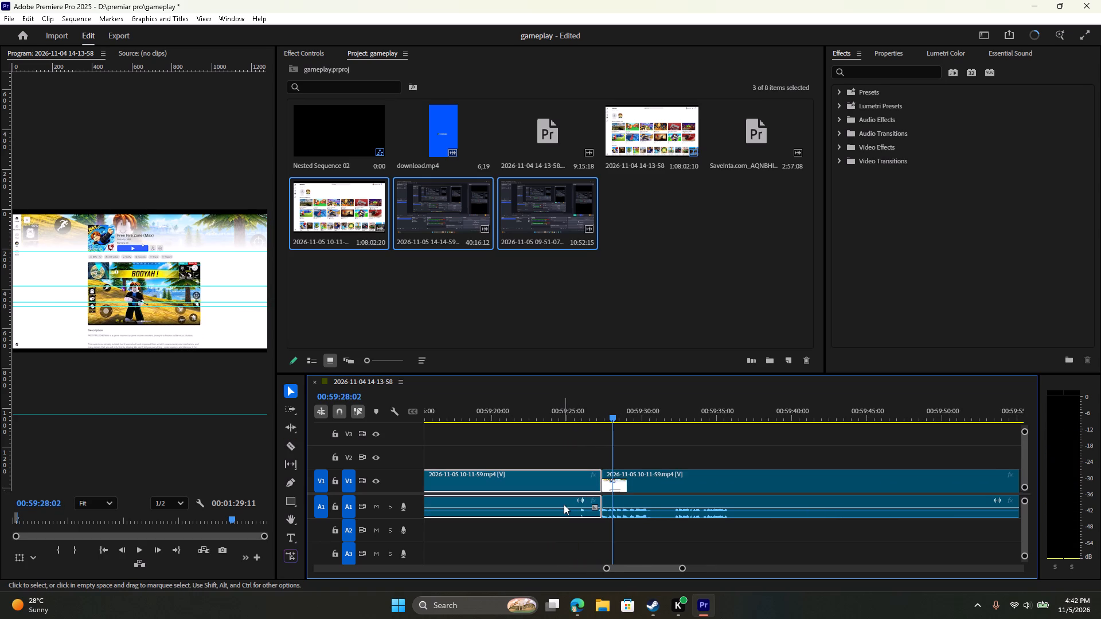
right_click(564, 504)
left_click(568, 506)
Play the trimmed clip from its start and split it at about 00:00:10:09, at the game's loading screen.
key("space")
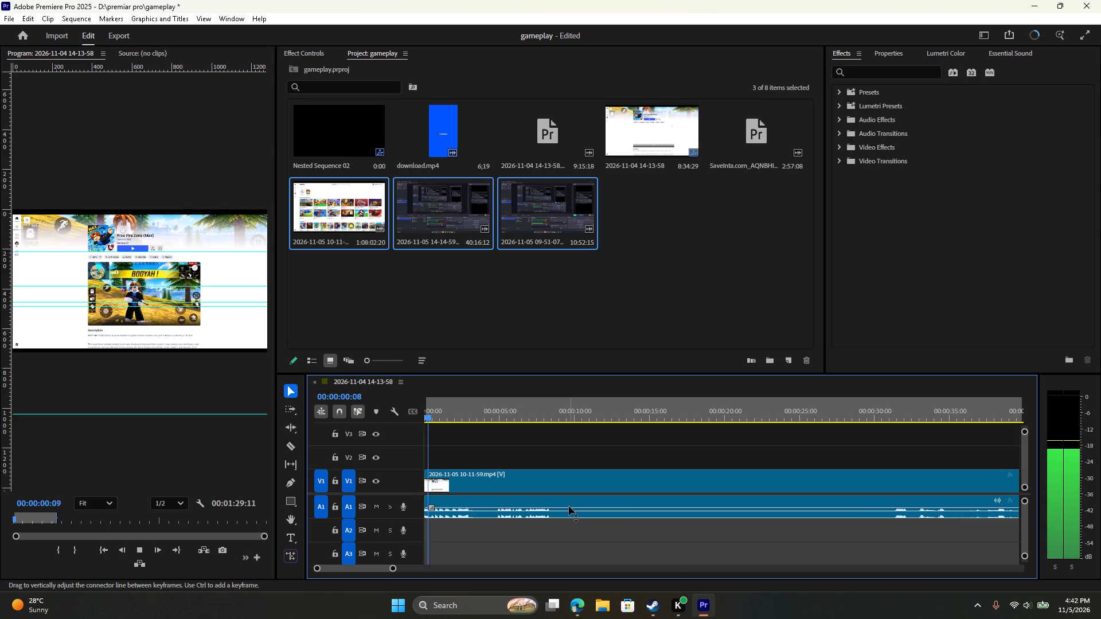
scroll(506, 499, "up", 3, "alt")
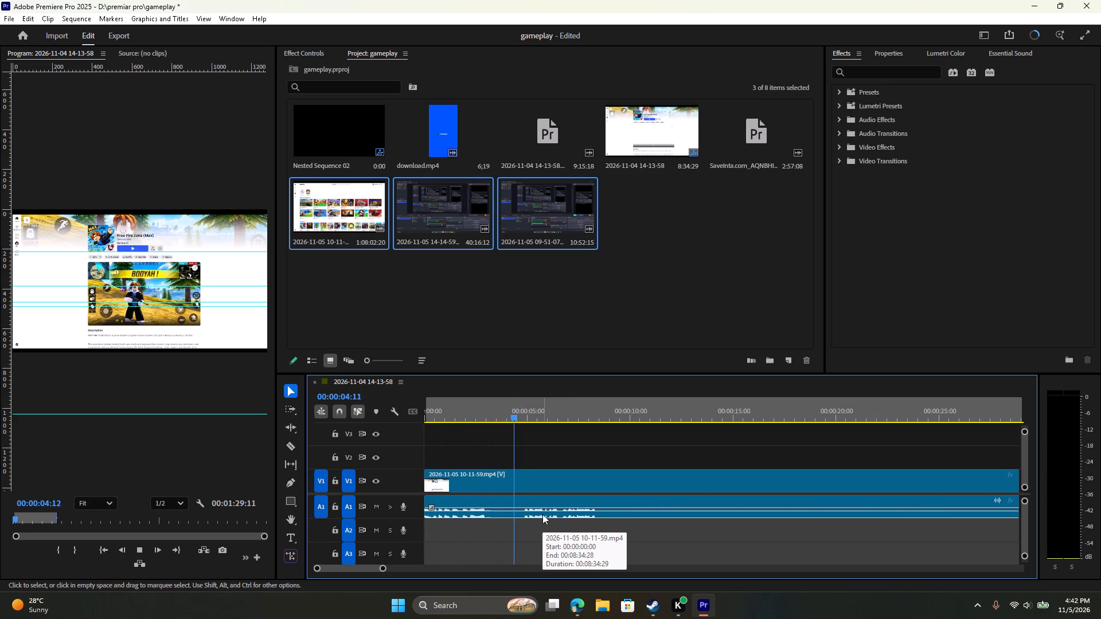
scroll(542, 514, "down", 5)
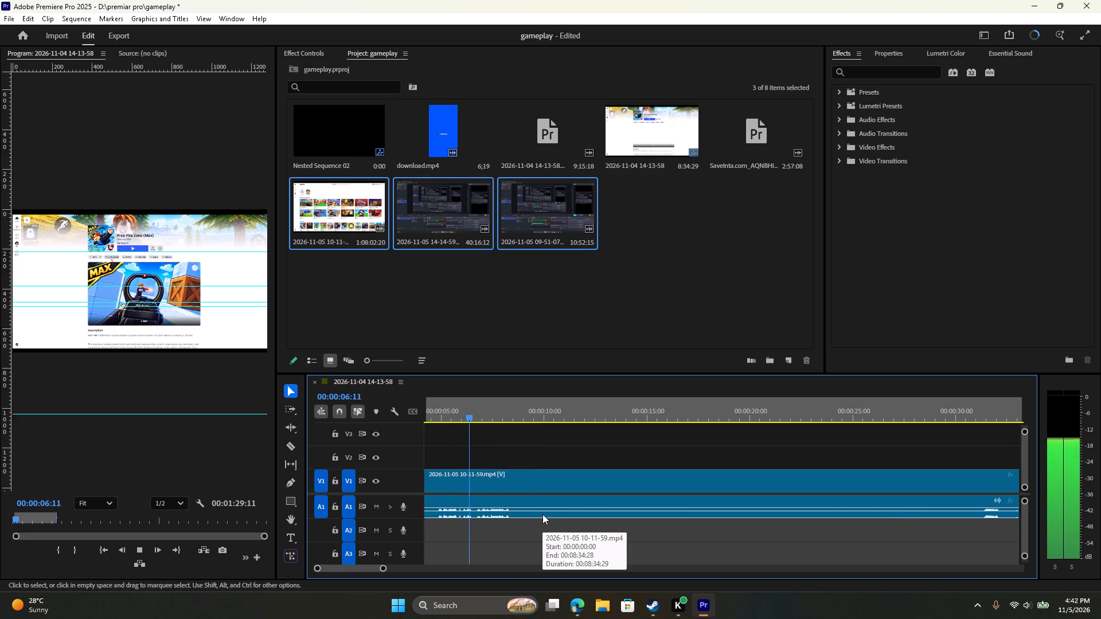
scroll(486, 514, "up", 4)
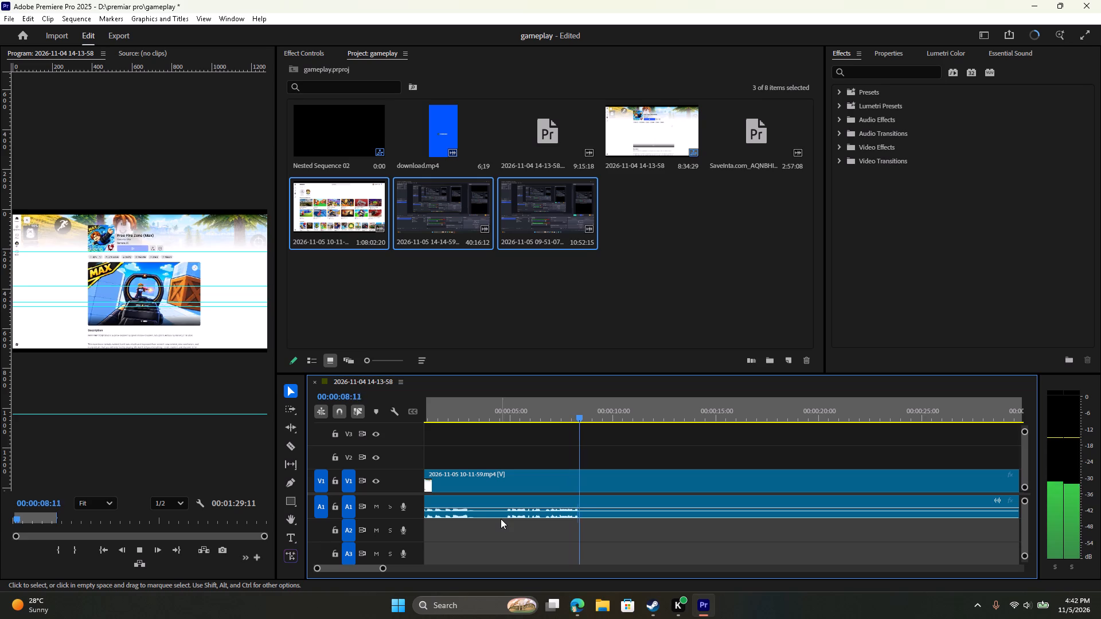
key("space")
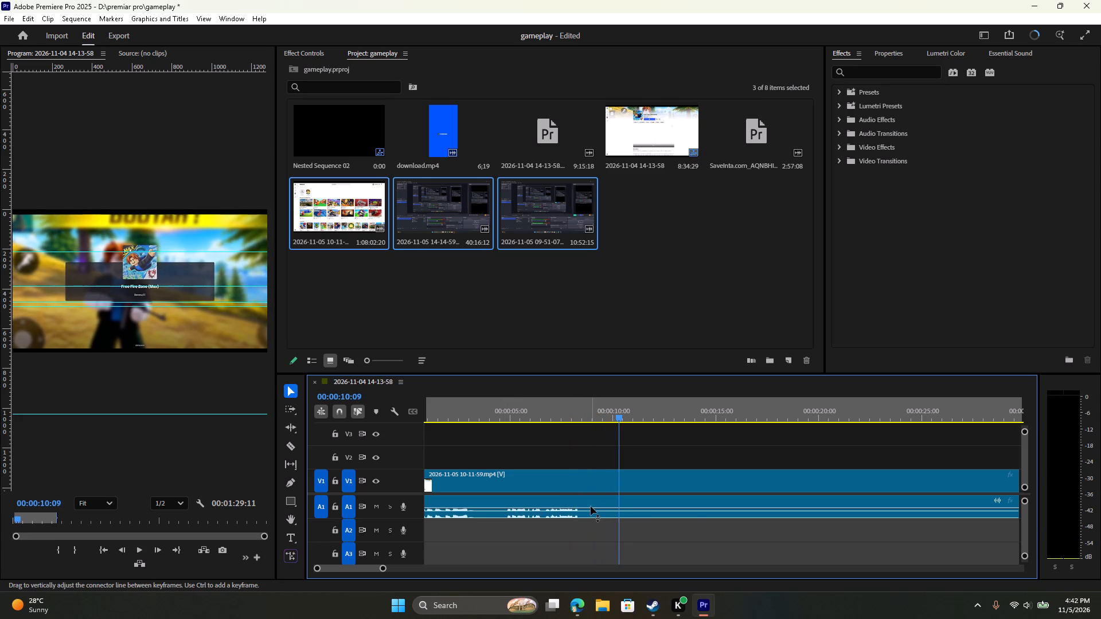
key("c")
left_click(622, 504)
Split the second clip at 00:01:34:24, delete the lobby waiting section between the two cuts and close the gap.
left_click_drag(619, 412, 651, 421)
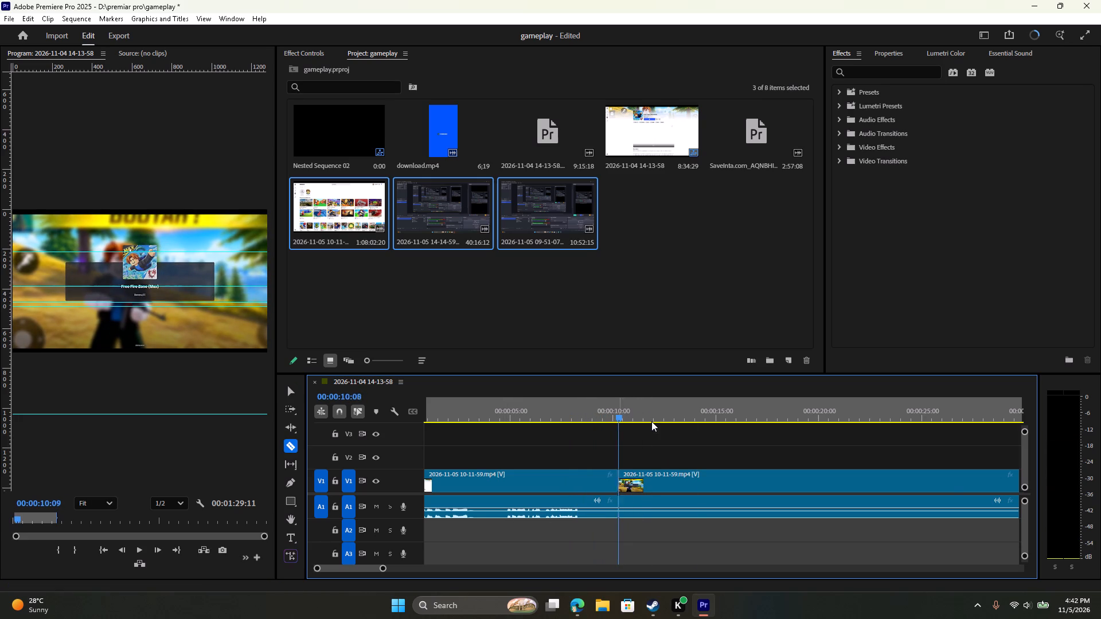
left_click_drag(651, 421, 952, 489)
scroll(918, 500, "down", 20)
scroll(918, 500, "down", 9)
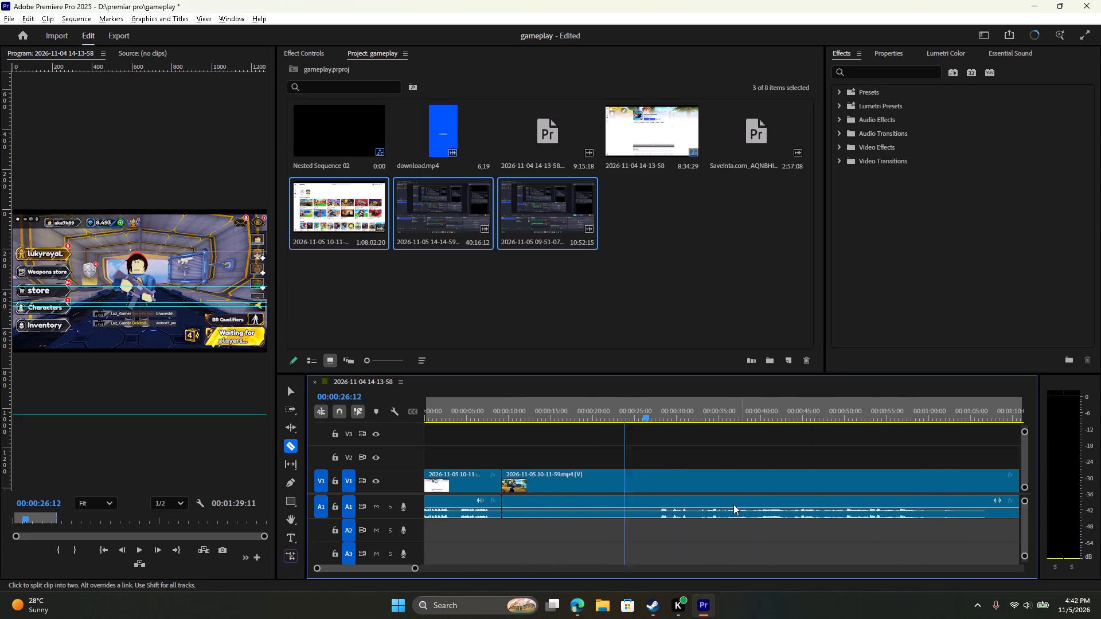
scroll(733, 504, "down", 1)
left_click_drag(537, 424, 673, 449)
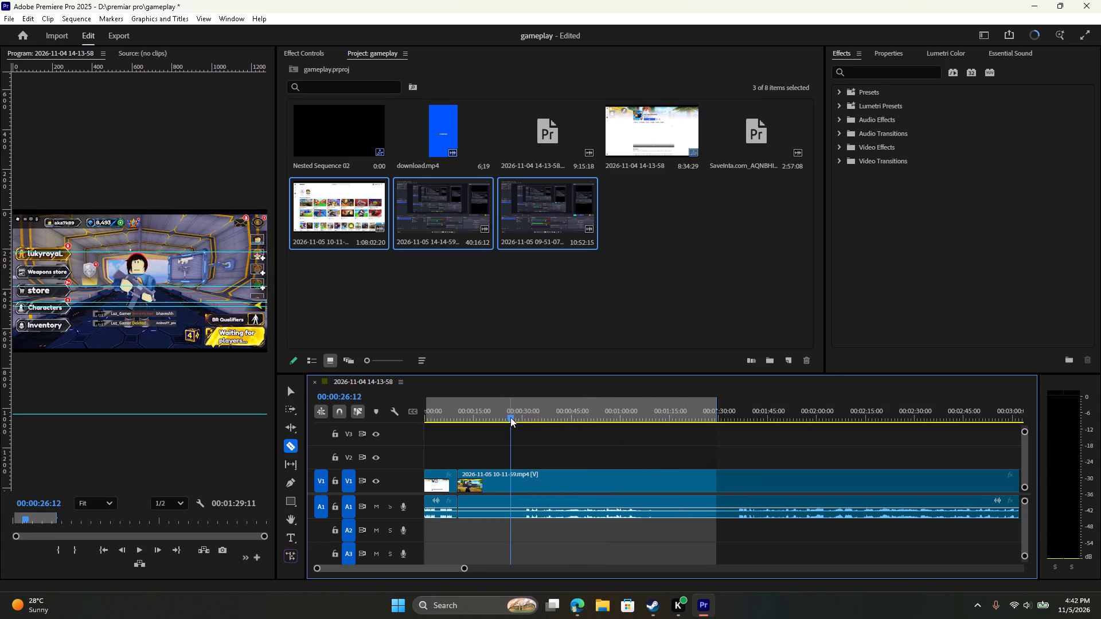
left_click_drag(517, 413, 735, 467)
key("c")
left_click(734, 491)
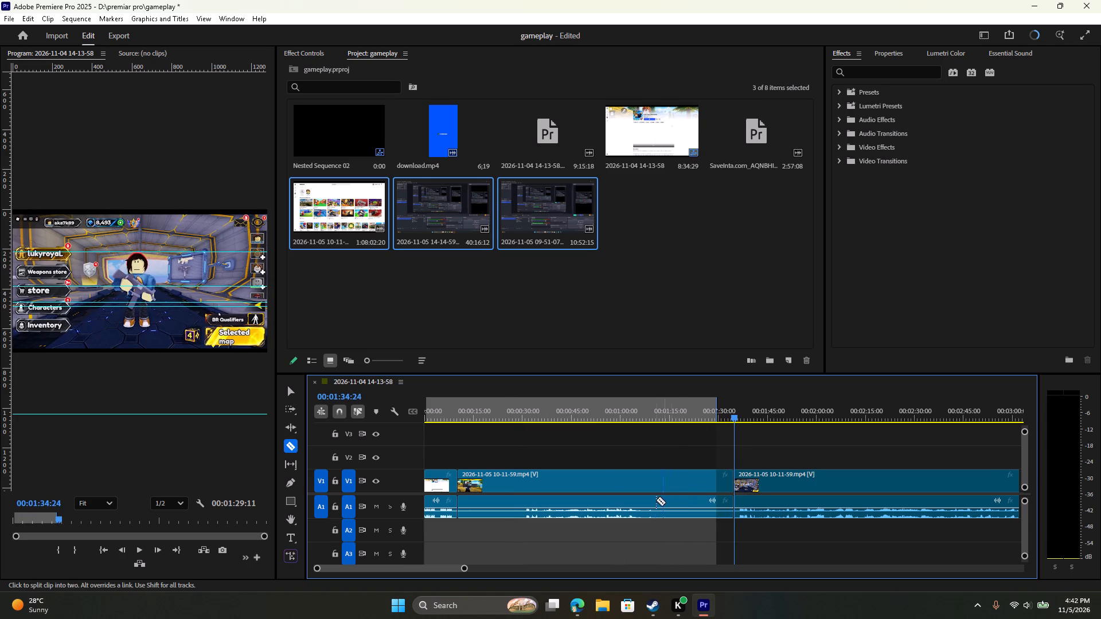
key("v")
left_click(639, 499)
key("Delete")
right_click(638, 497)
left_click(644, 503)
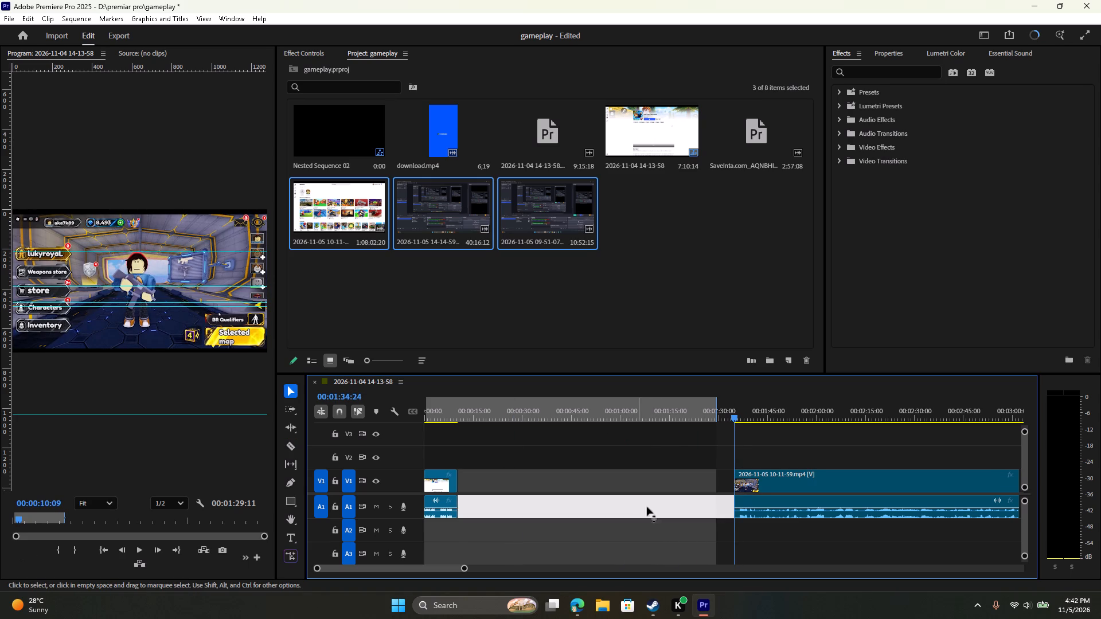
Play the sequence from the start through the cut between the two clips to check the edit.
left_click_drag(436, 408, 337, 428)
key("space")
scroll(473, 486, "up", 6, "alt")
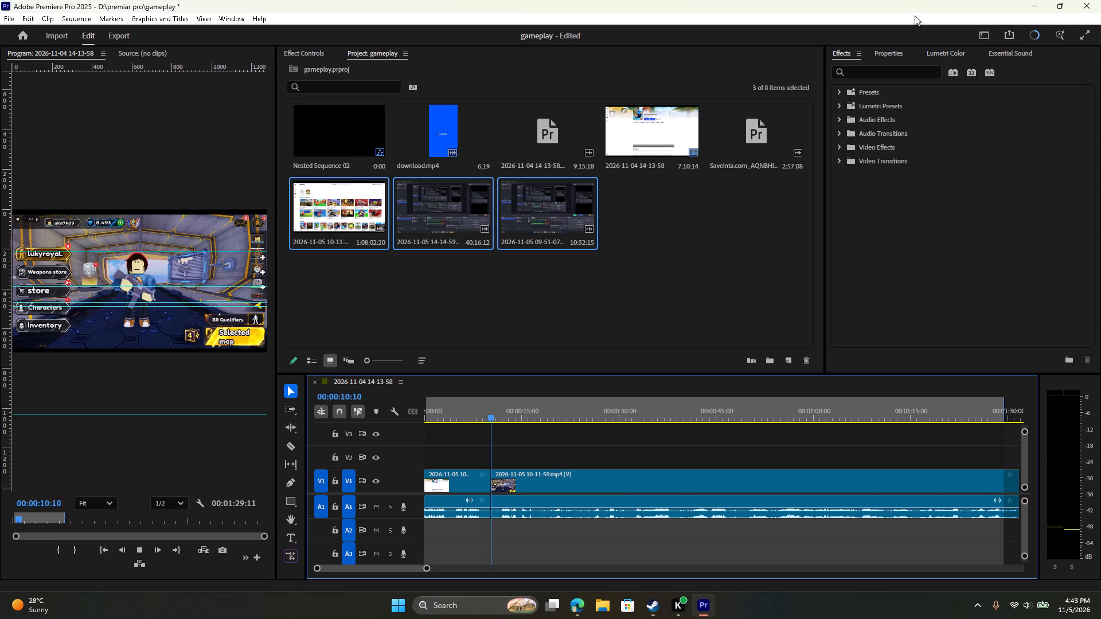
left_click(899, 54)
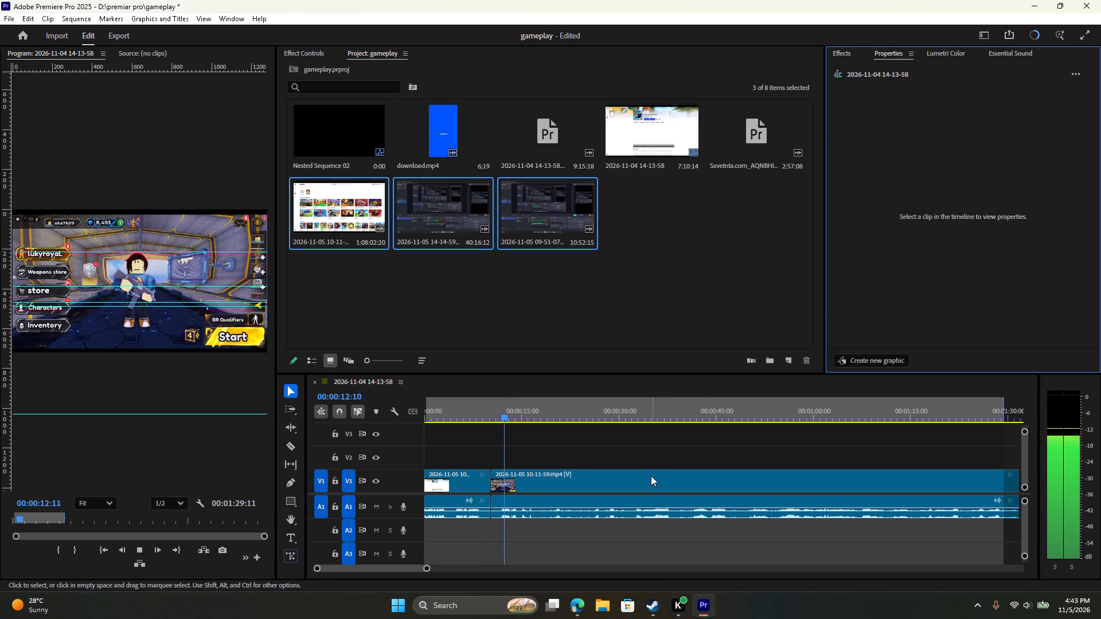
left_click(651, 475)
key("space")
Apply a Cross Dissolve video transition at the cut between the first and second clips on V1.
left_click(847, 57)
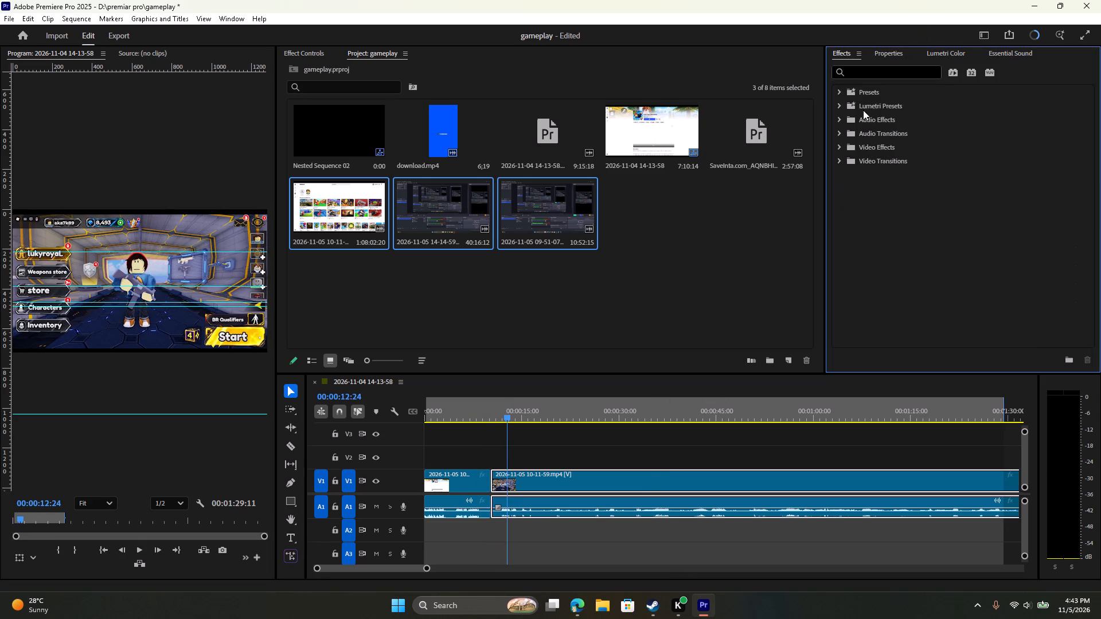
left_click(838, 157)
left_click(845, 170)
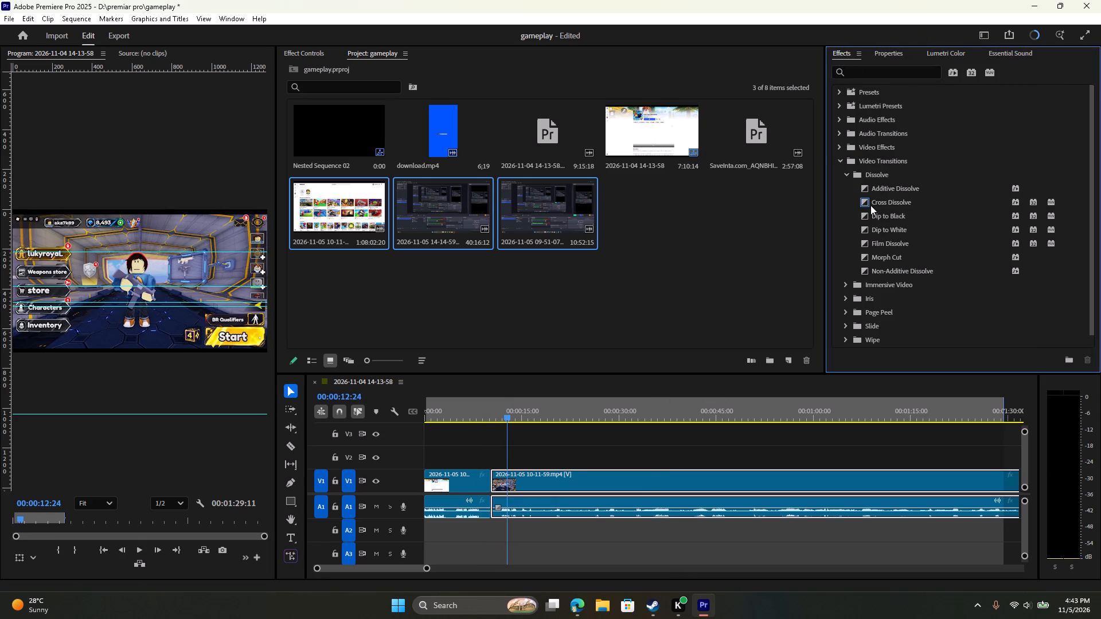
left_click_drag(874, 202, 491, 486)
Play the sequence from about 00:00:09:14 through the Cross Dissolve between the first two clips to check the transition.
left_click_drag(504, 418, 483, 418)
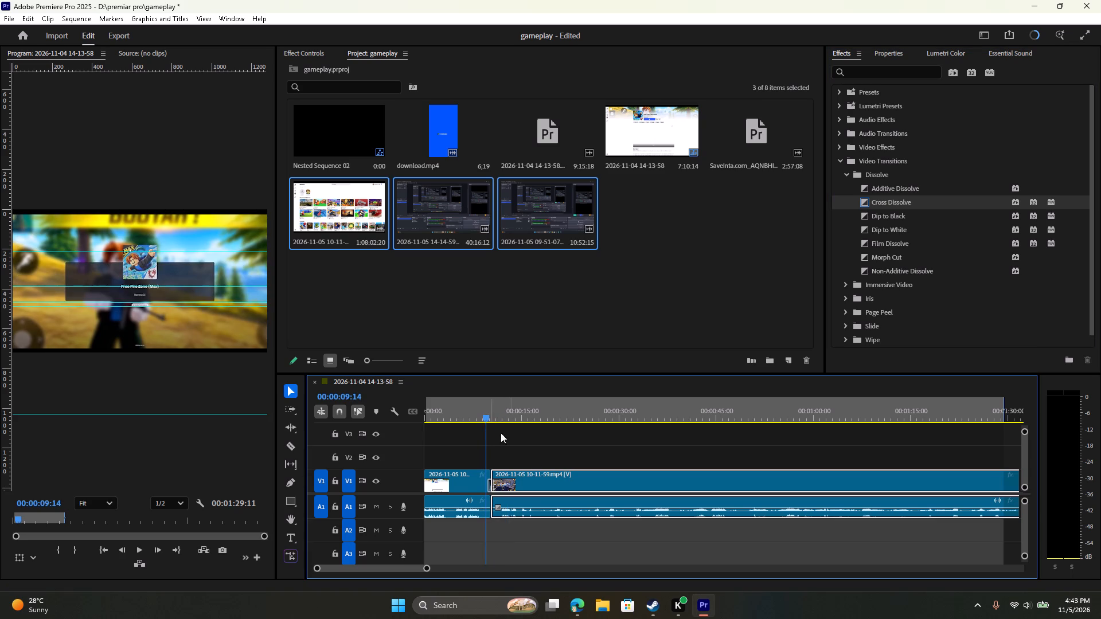
key("space")
scroll(529, 493, "up", 6, "alt")
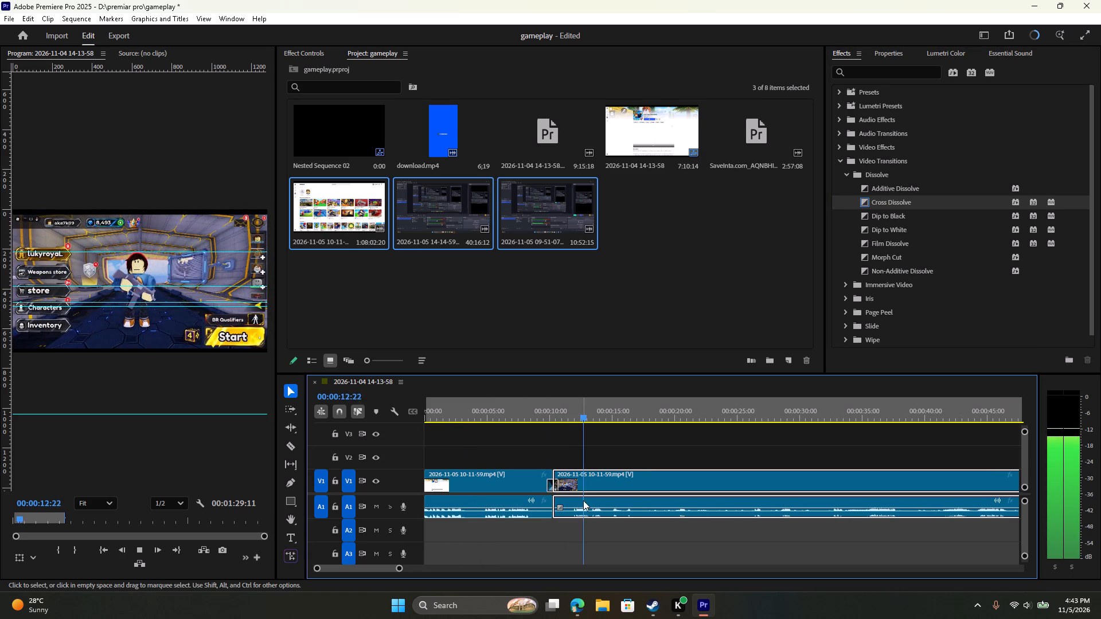
key("space")
key("space")
scroll(617, 492, "down", 6, "alt")
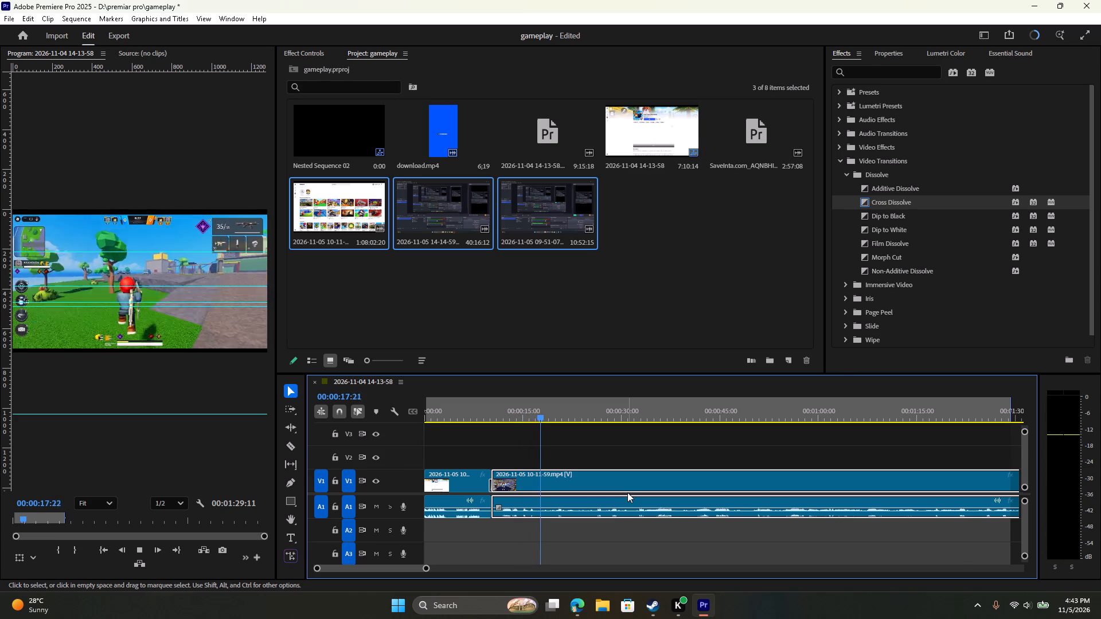
Skim the second clip's match footage up to about 00:01:15 to look for sections worth cutting.
scroll(627, 492, "down", 4)
left_click_drag(467, 411, 523, 420)
key("space")
scroll(537, 439, "down", 9)
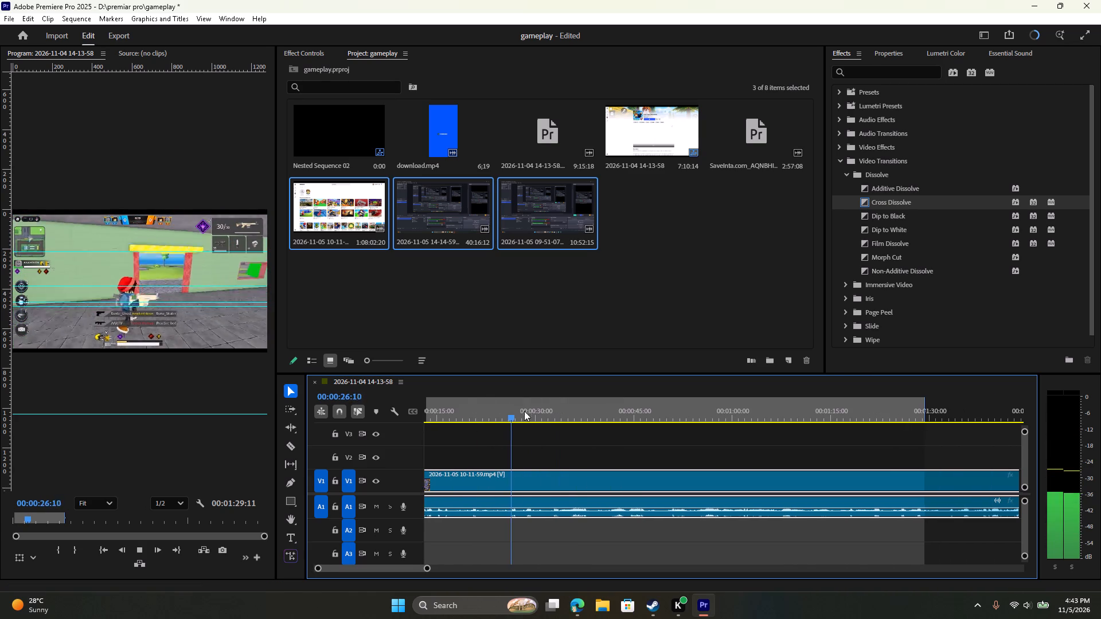
left_click_drag(514, 412, 602, 424)
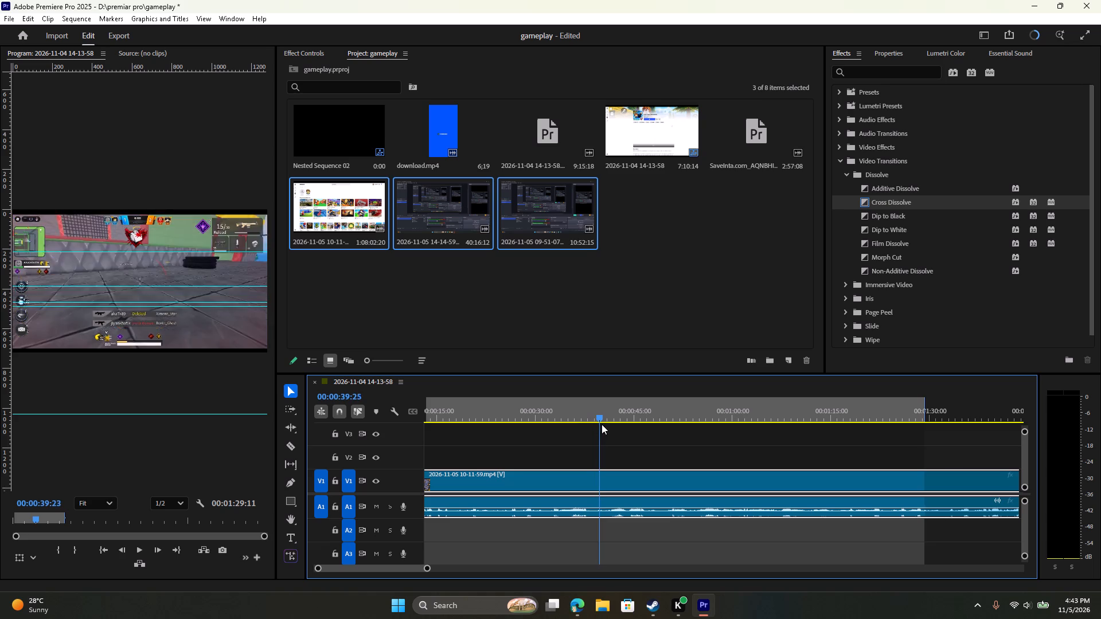
left_click_drag(602, 424, 600, 424)
key("space")
scroll(584, 428, "down", 5)
left_click_drag(524, 412, 548, 409)
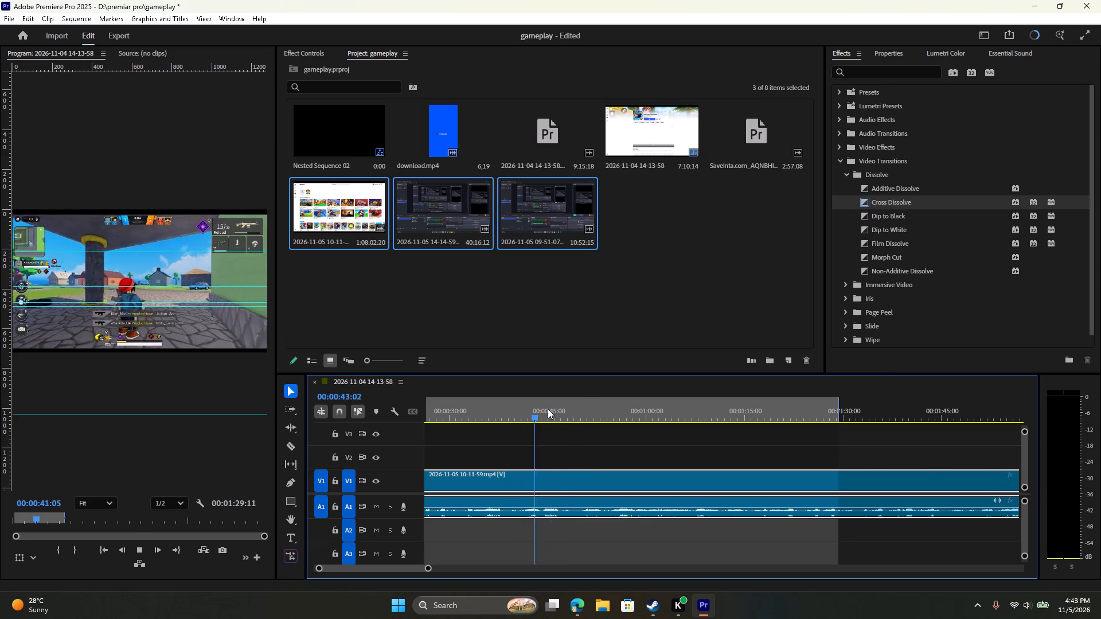
left_click_drag(548, 409, 615, 413)
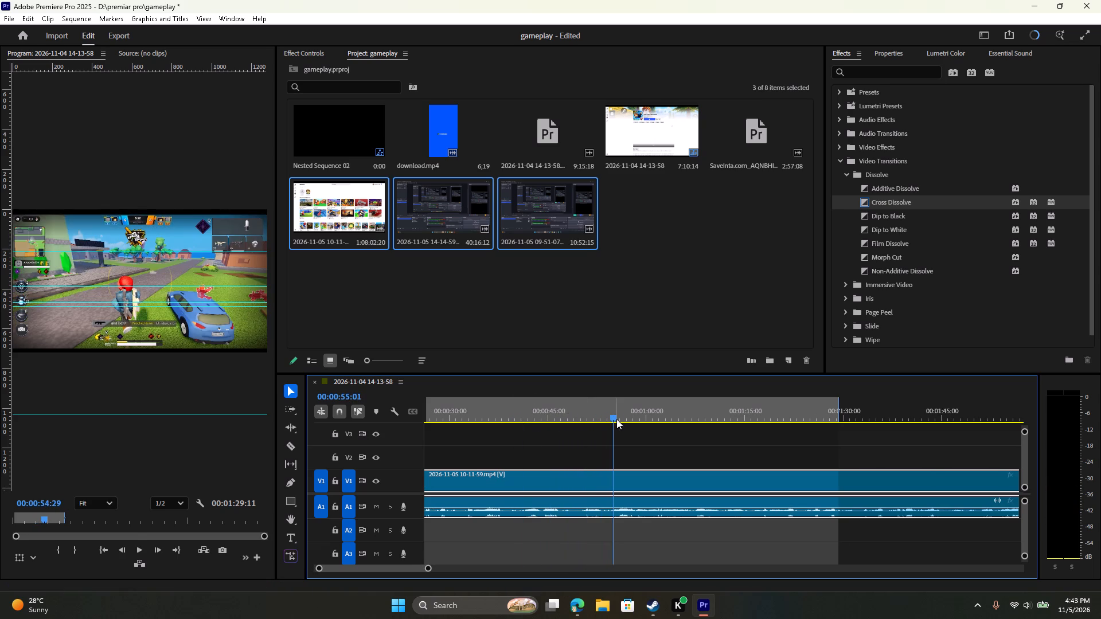
key("space")
scroll(599, 429, "down", 6)
left_click_drag(526, 415, 550, 420)
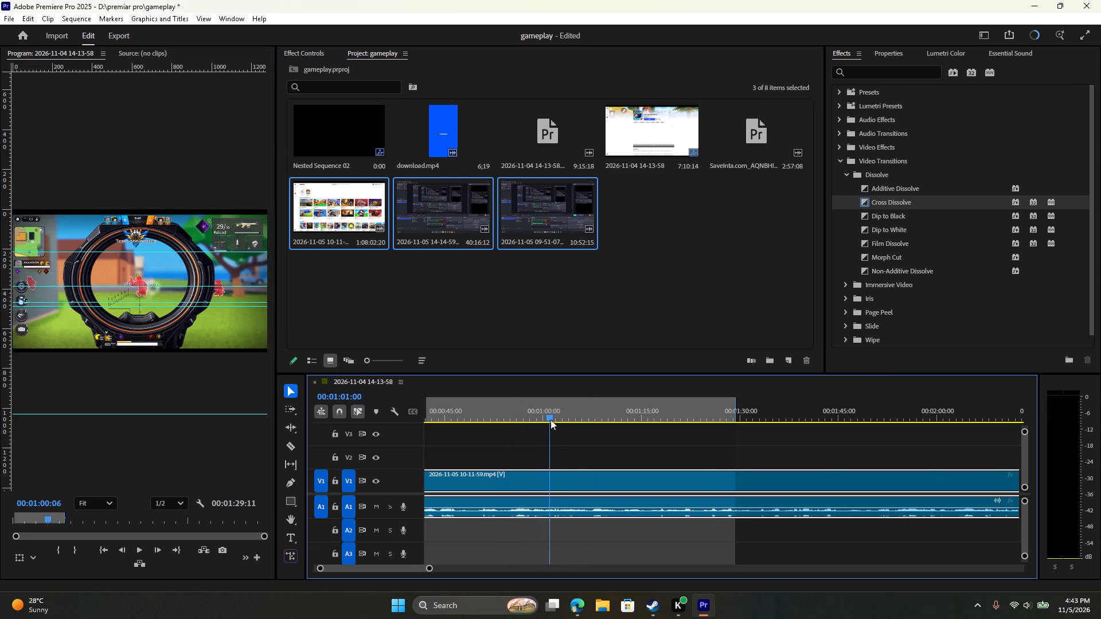
left_click_drag(550, 420, 563, 422)
left_click_drag(563, 426, 581, 424)
left_click_drag(571, 421, 603, 421)
left_click_drag(599, 419, 629, 418)
Review the footage around 00:01:30, where the in-game map opens, and split the second clip at 00:01:29:11.
key("space")
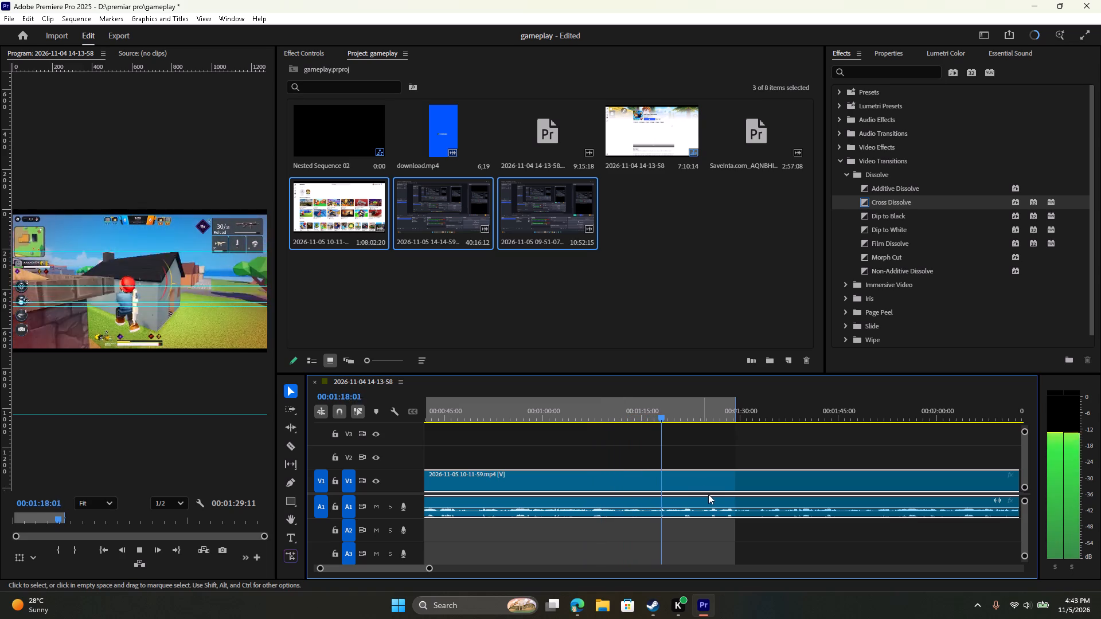
scroll(709, 494, "down", 10)
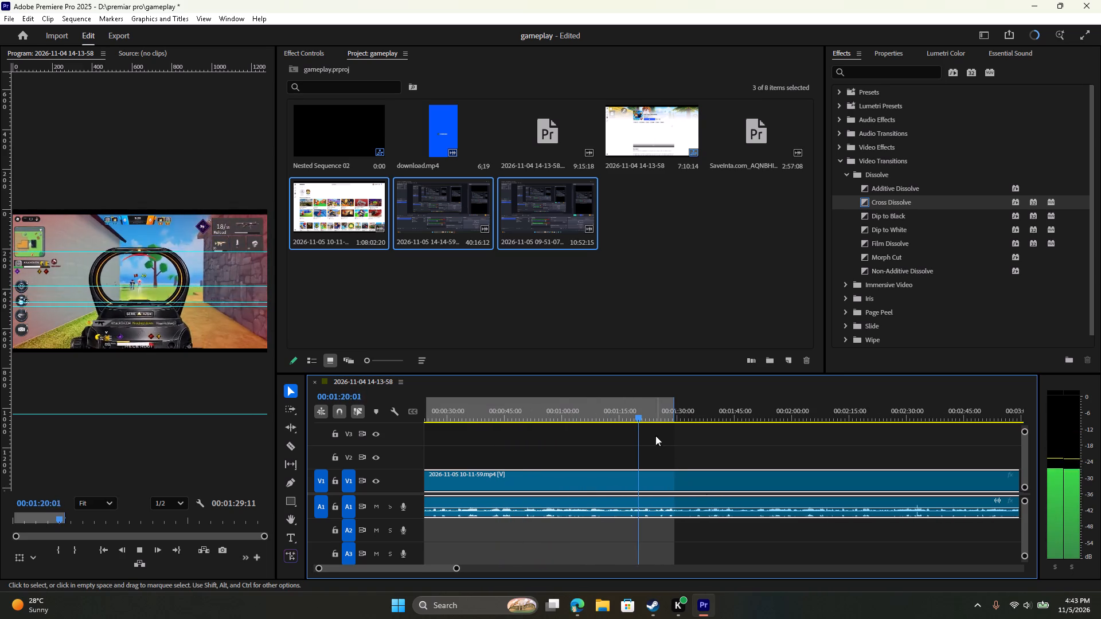
left_click_drag(646, 410, 666, 414)
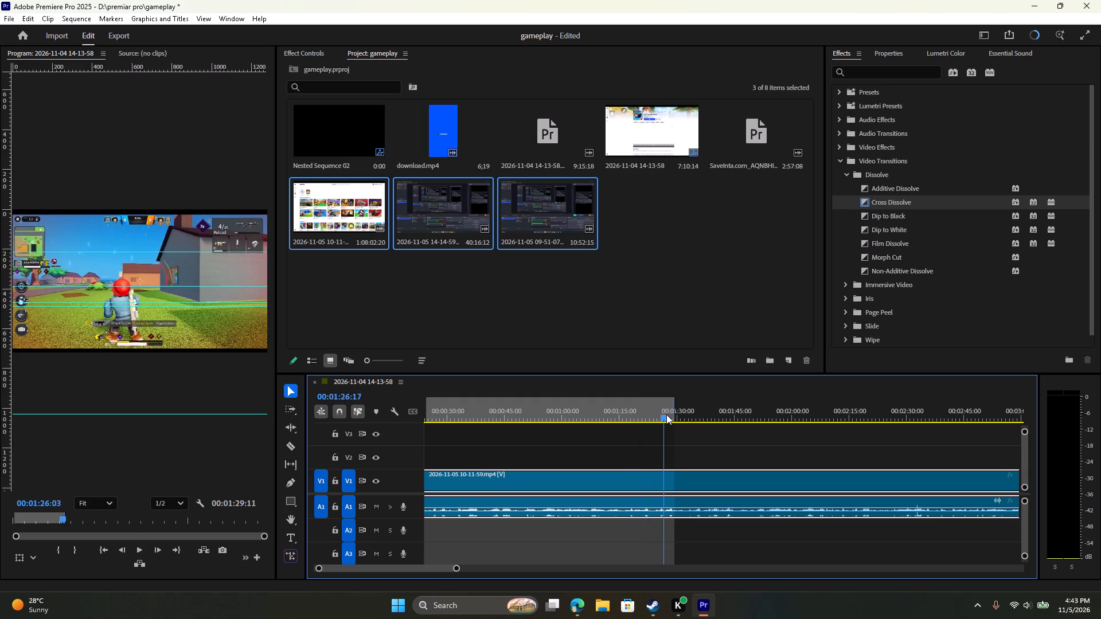
left_click_drag(666, 414, 689, 421)
left_click_drag(684, 422, 670, 425)
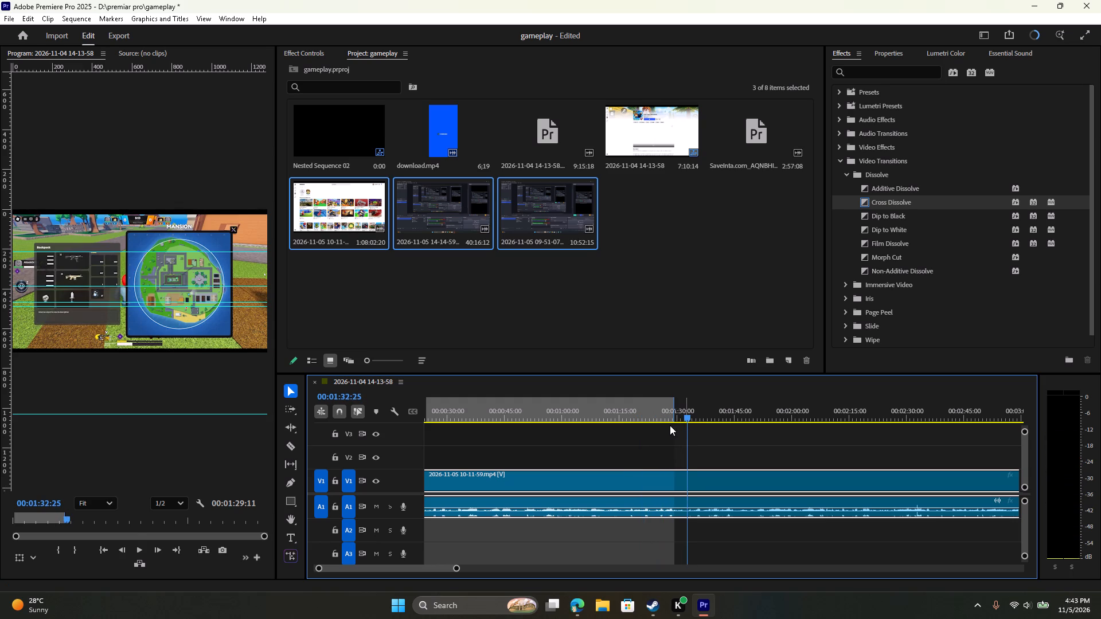
left_click_drag(670, 425, 667, 426)
left_click_drag(692, 409, 666, 417)
key("space")
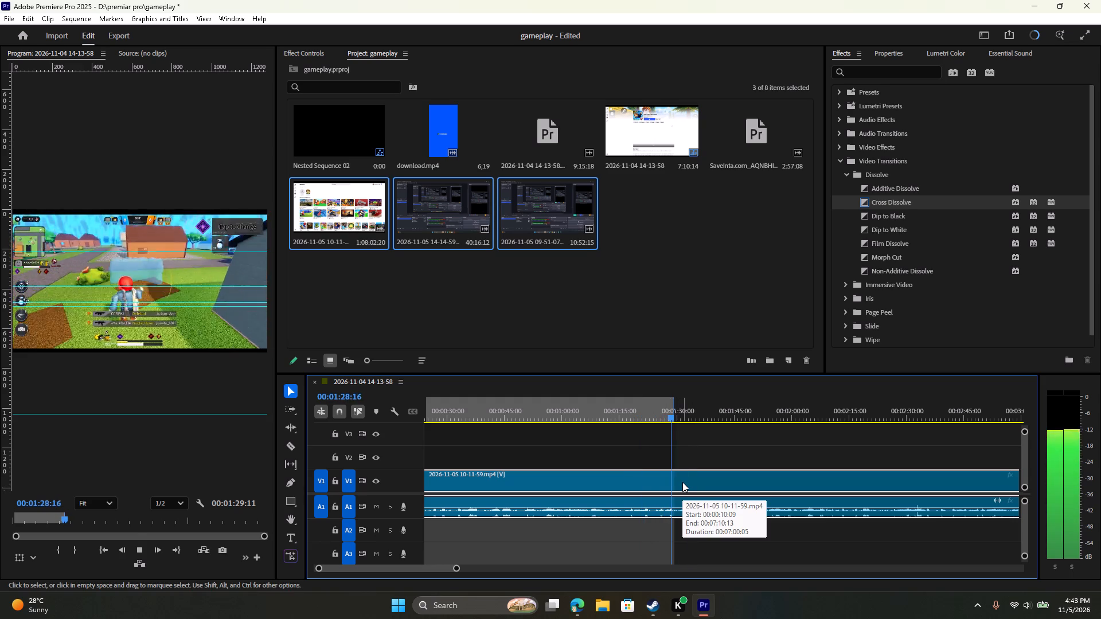
key("space")
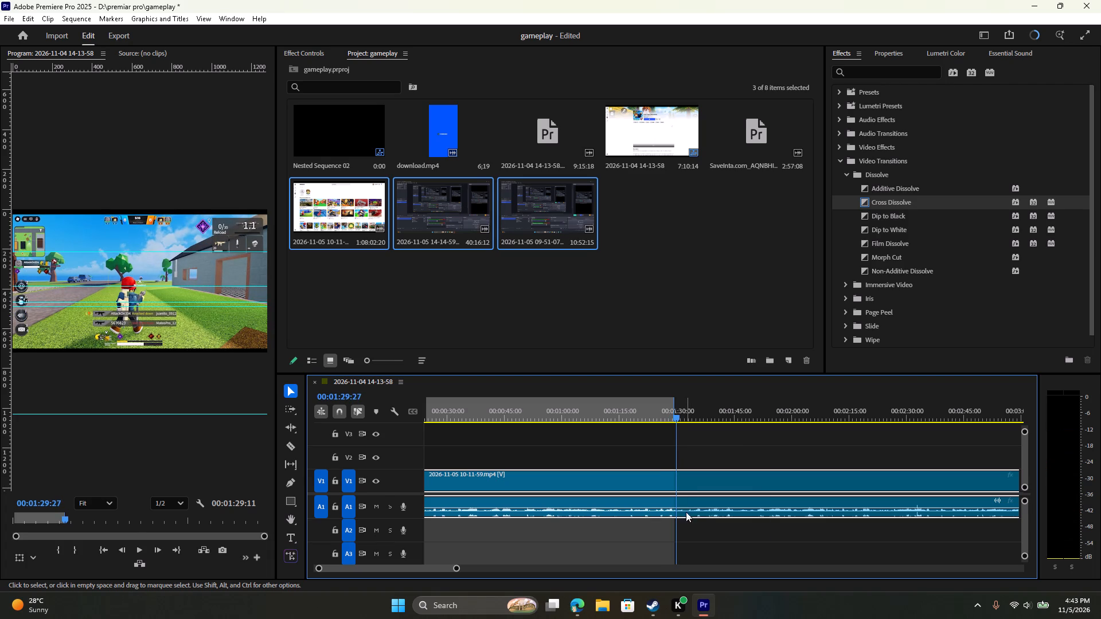
key("c")
left_click(674, 491)
Skim the footage after the new cut and split the clip again at 00:03:02:09, at the scoped shooting scene.
left_click_drag(681, 413, 747, 420)
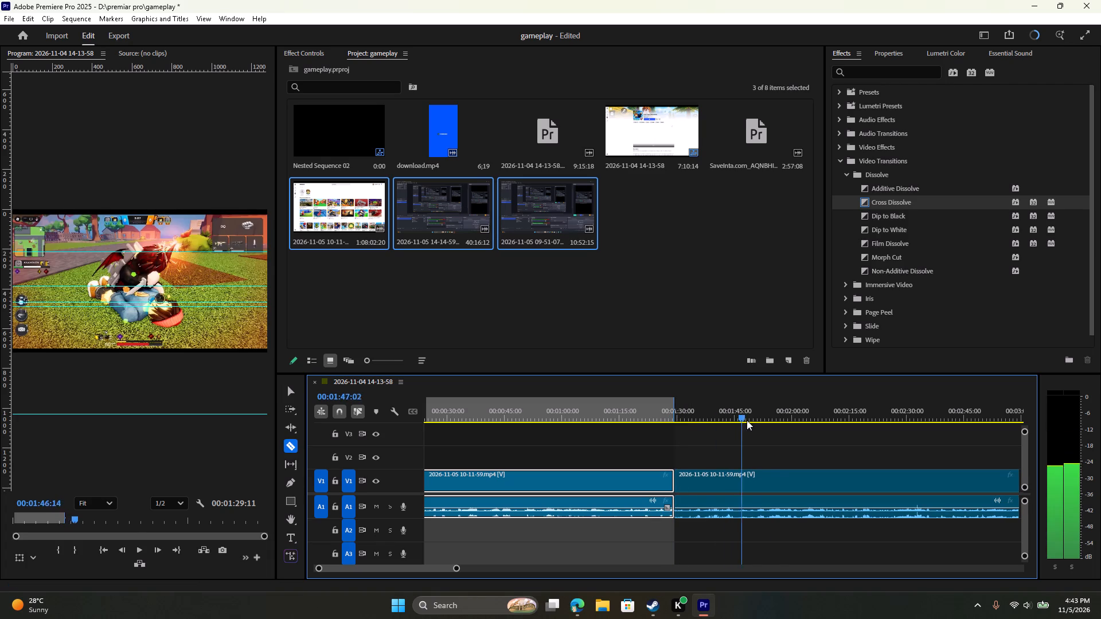
left_click_drag(747, 420, 825, 440)
scroll(788, 455, "down", 4)
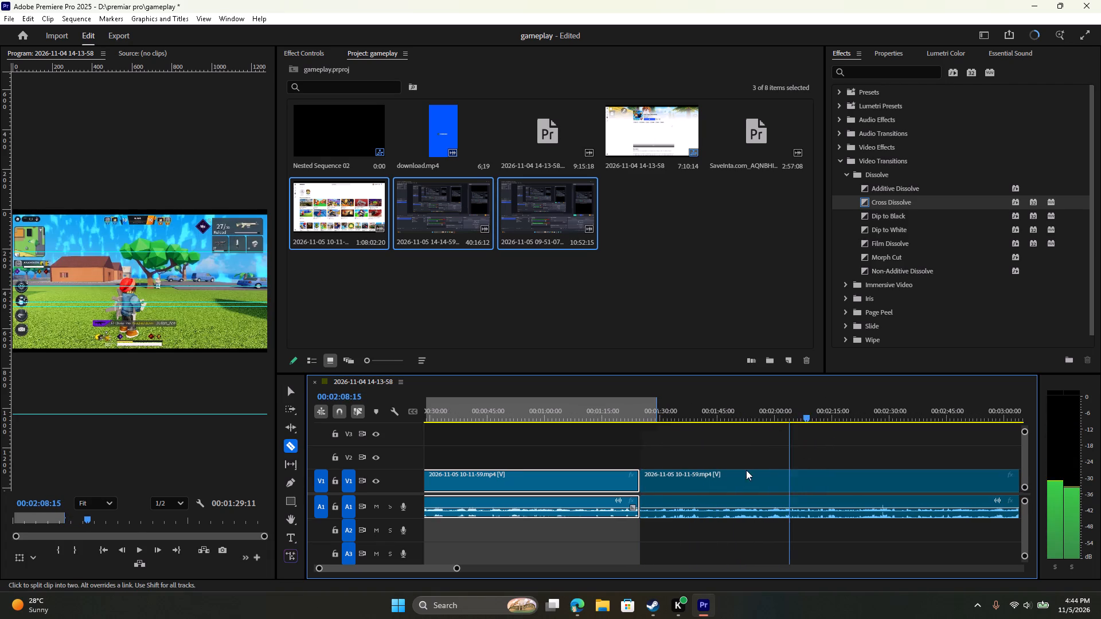
scroll(746, 470, "down", 7)
scroll(603, 486, "down", 2)
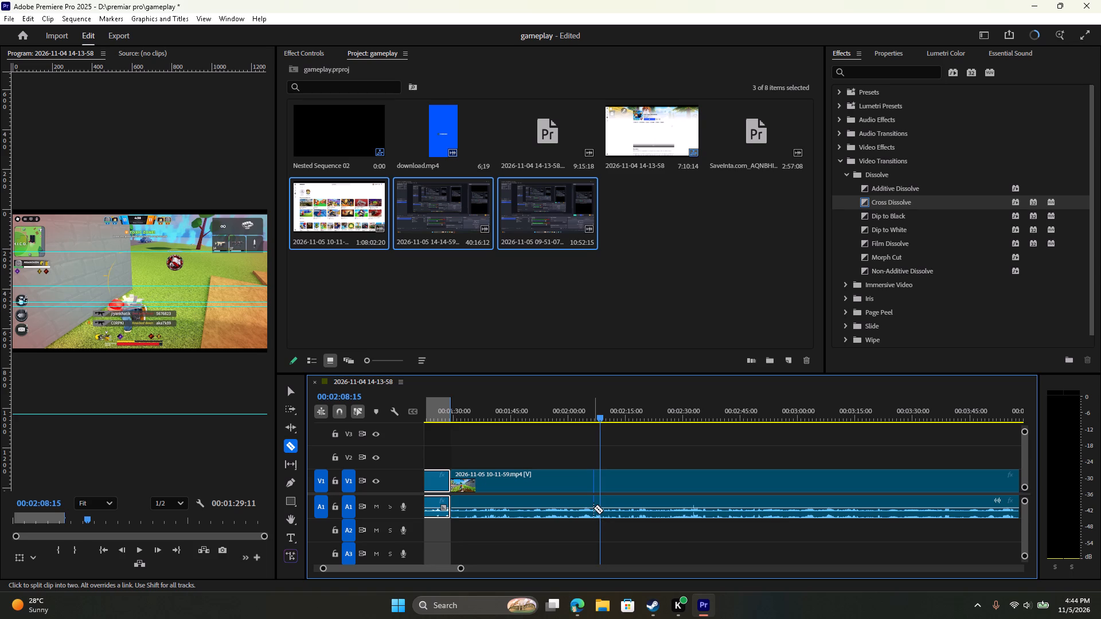
scroll(594, 508, "down", 6)
left_click_drag(499, 417, 523, 421)
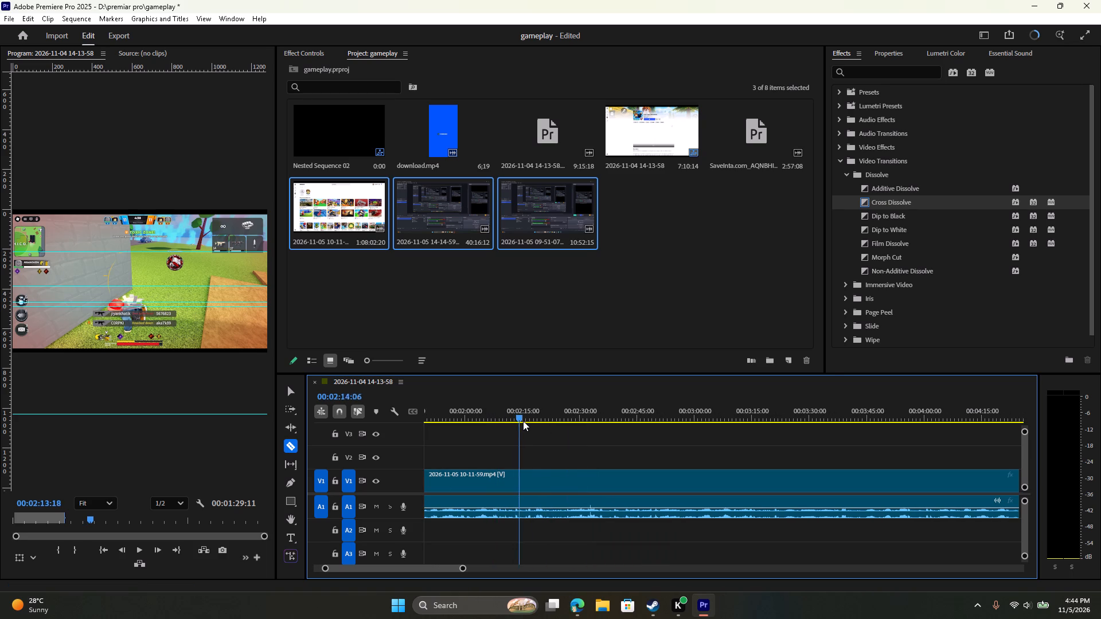
left_click_drag(523, 421, 600, 436)
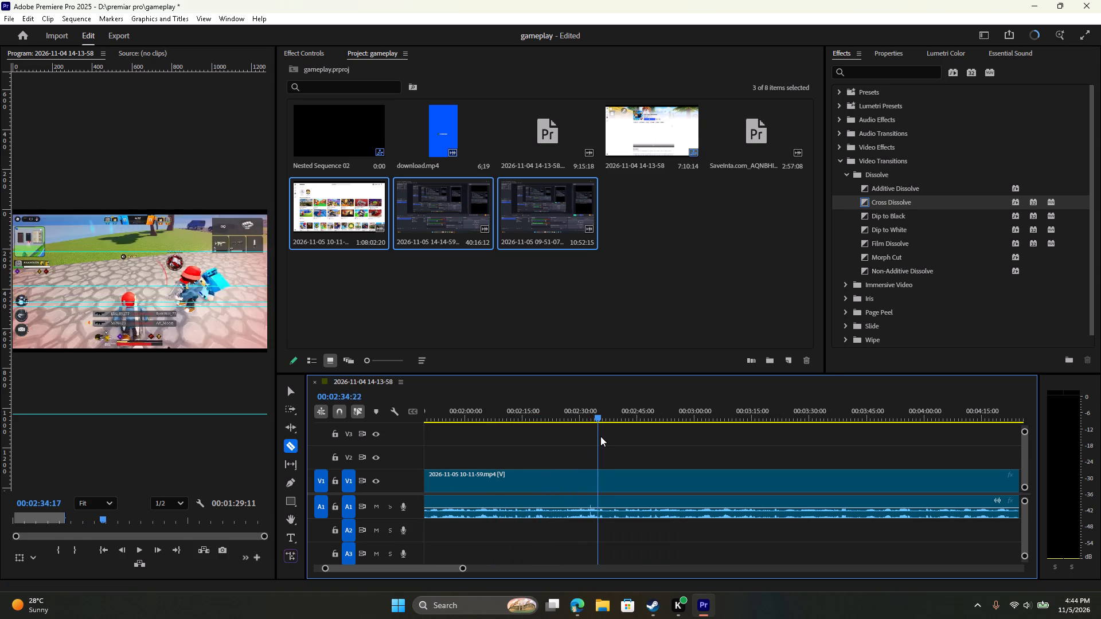
left_click_drag(600, 436, 658, 444)
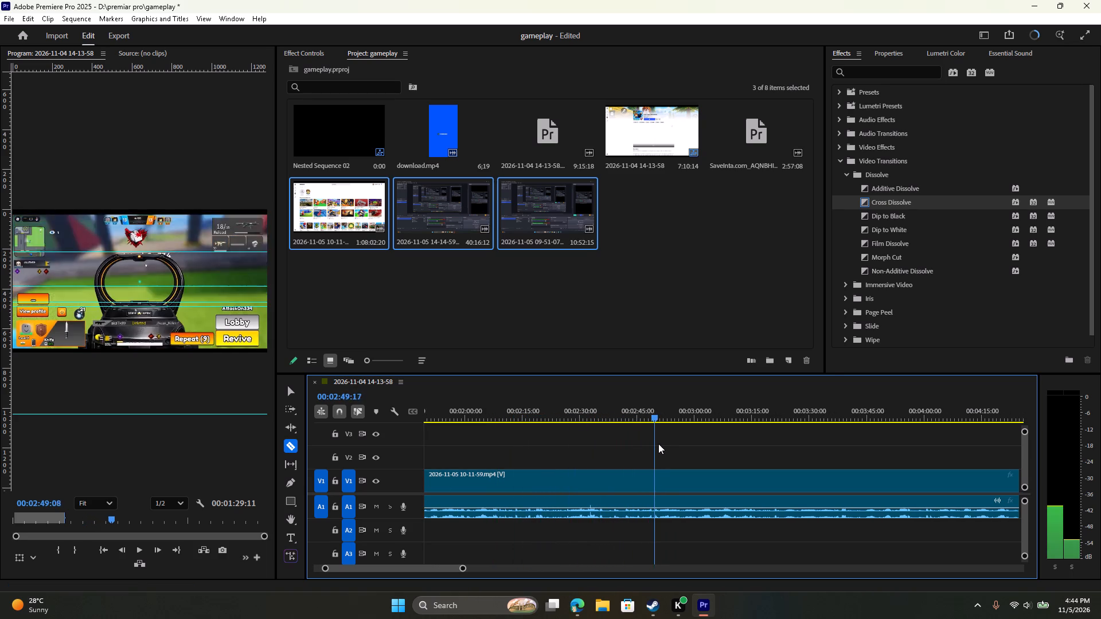
left_click_drag(658, 444, 657, 448)
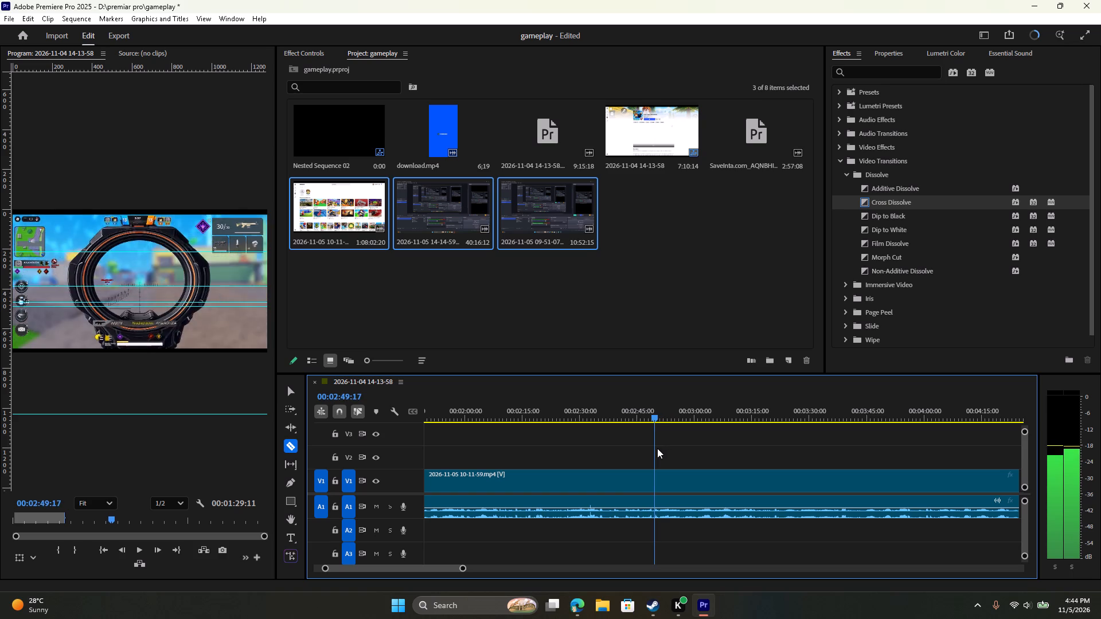
left_click_drag(657, 448, 706, 456)
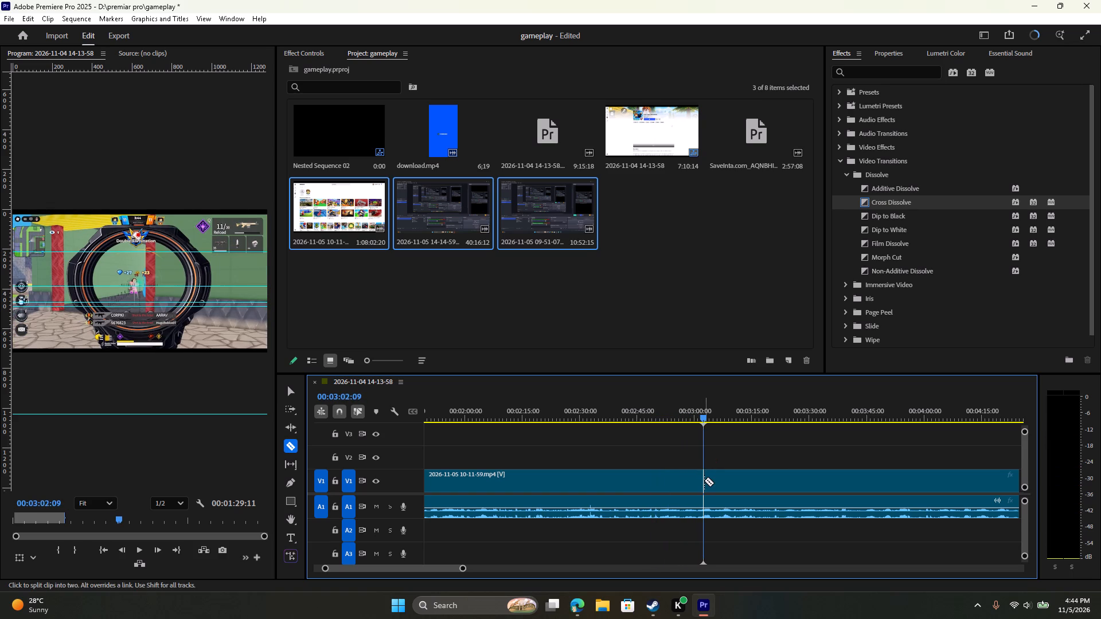
left_click(704, 480)
Delete the section between the 00:01:29:11 and 00:03:02:09 cuts and close the gap it leaves.
key("v")
left_click(634, 482)
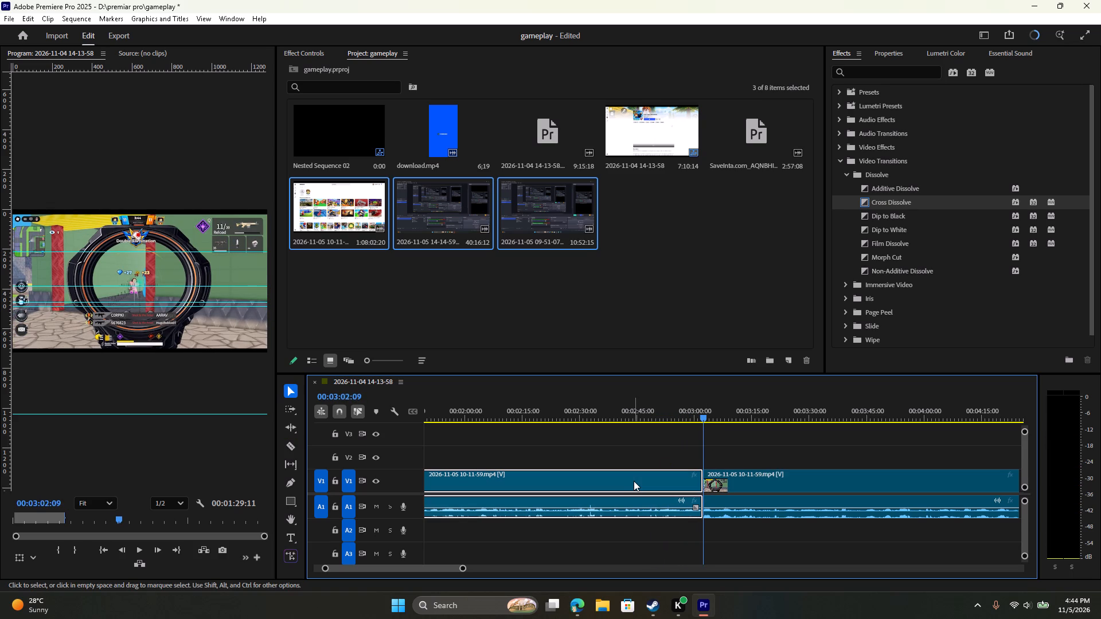
key("Delete")
left_click(646, 495)
right_click(650, 477)
left_click(662, 485)
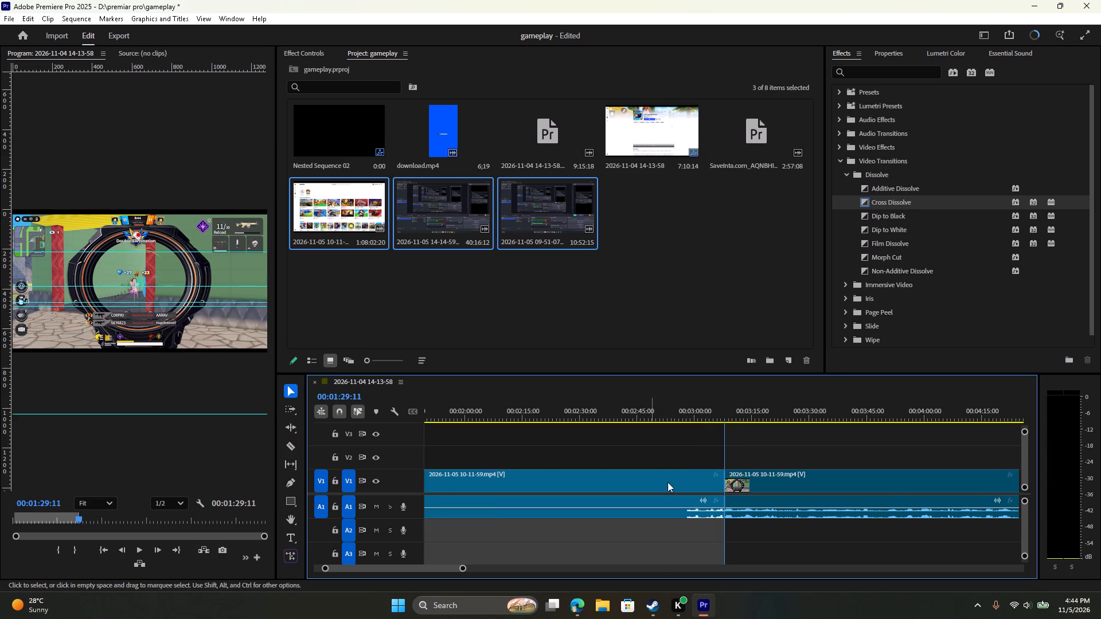
Apply a Cross Dissolve video transition on V1 at the 00:01:29:11 cut.
left_click_drag(869, 199, 730, 489)
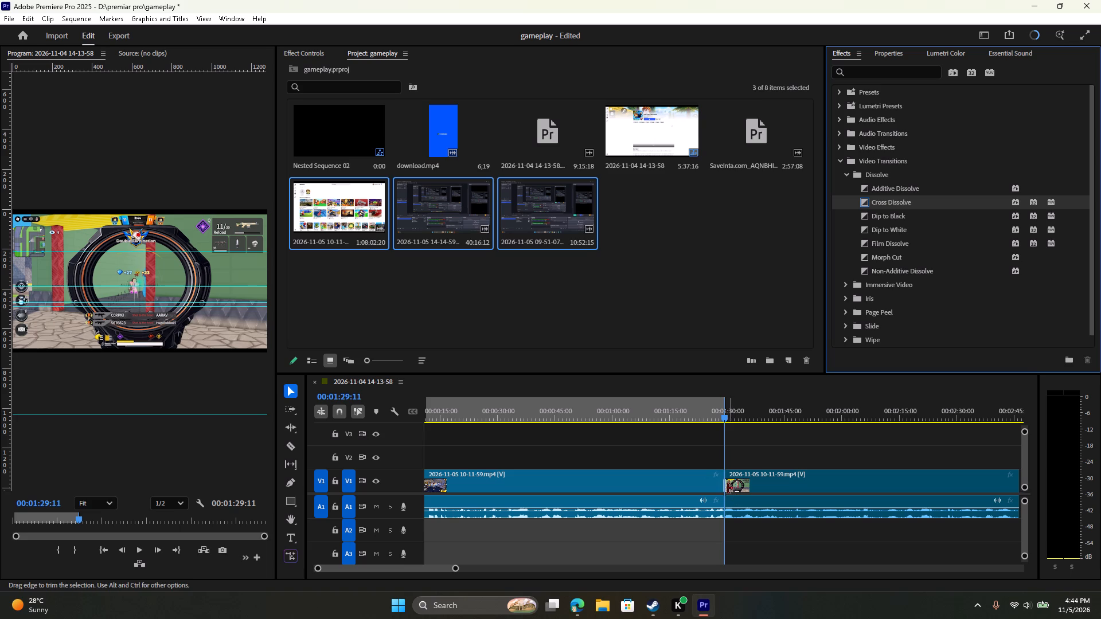
Play the sequence on from the new transition and split the last clip at 00:01:49:25.
key("space")
scroll(747, 487, "down", 7)
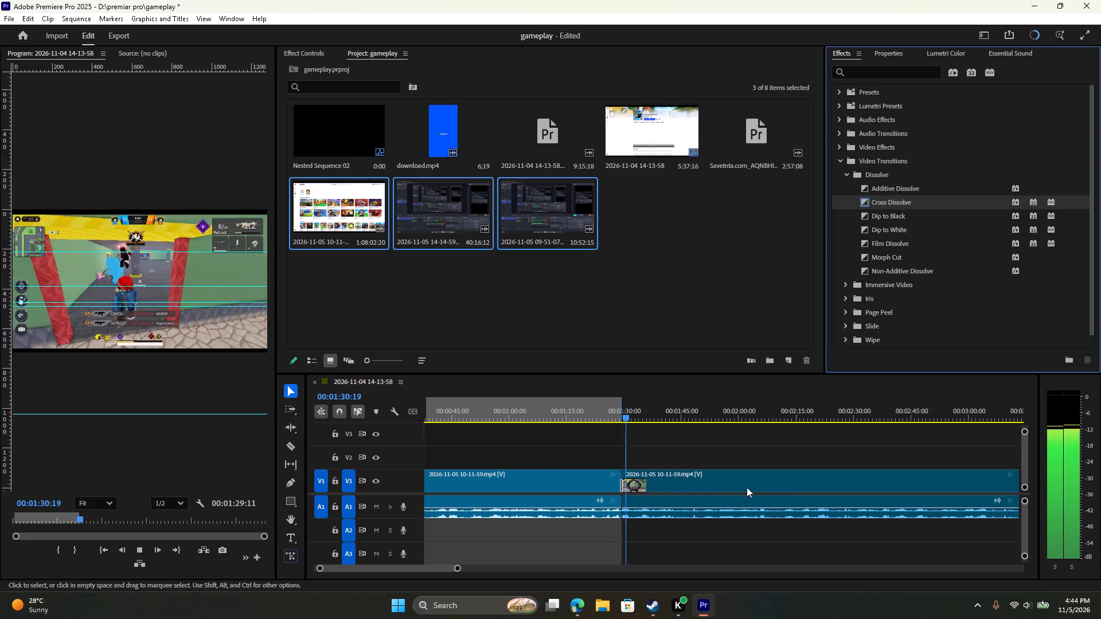
scroll(747, 487, "down", 2)
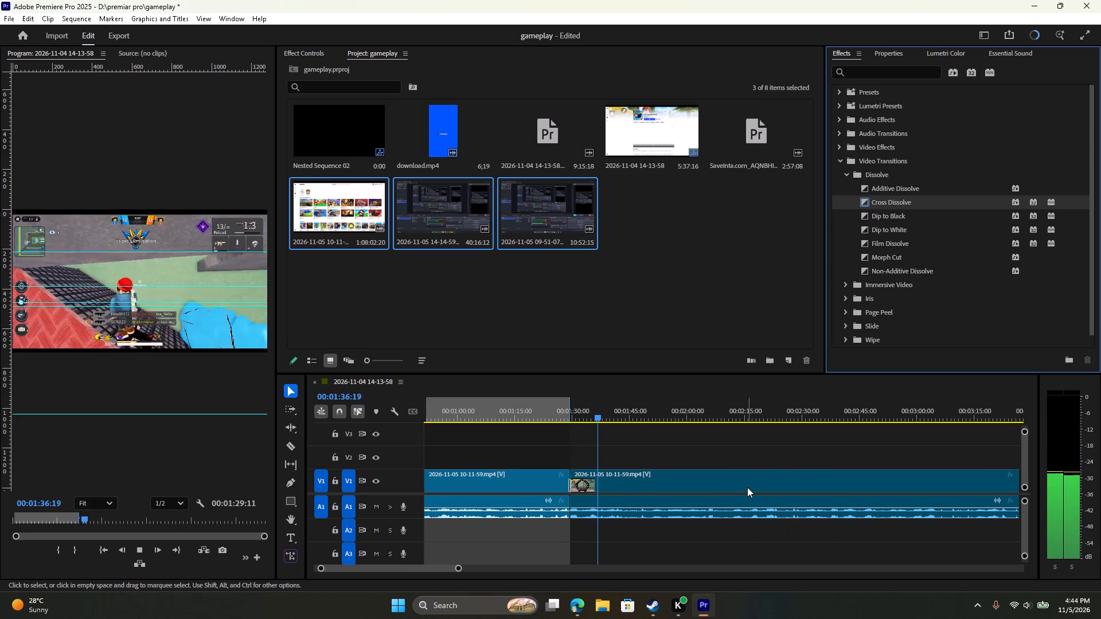
scroll(747, 487, "down", 4)
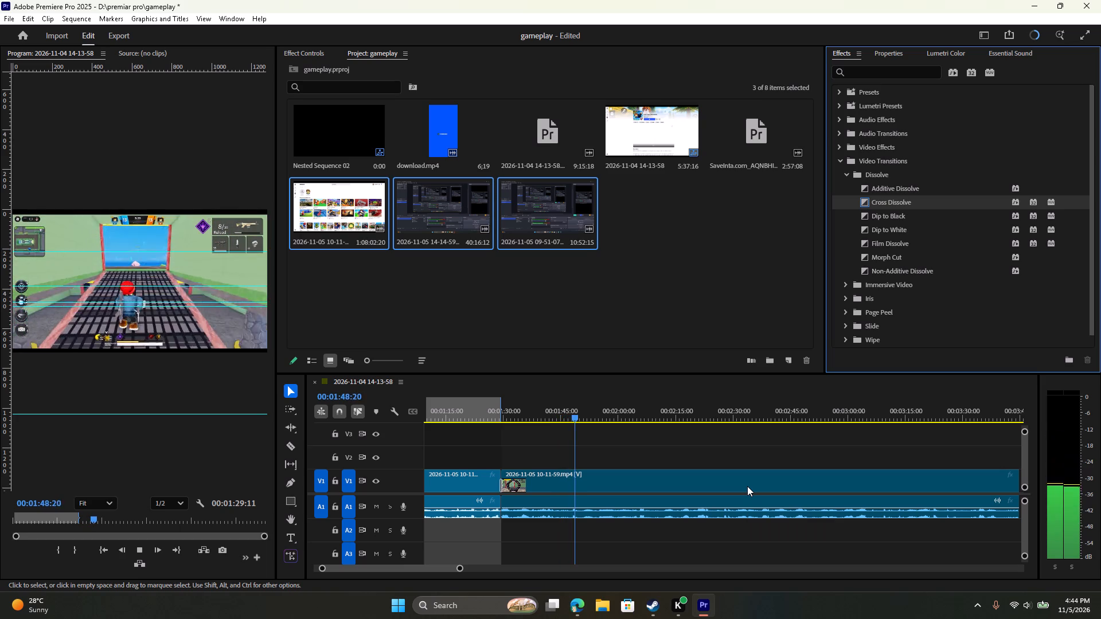
key("space")
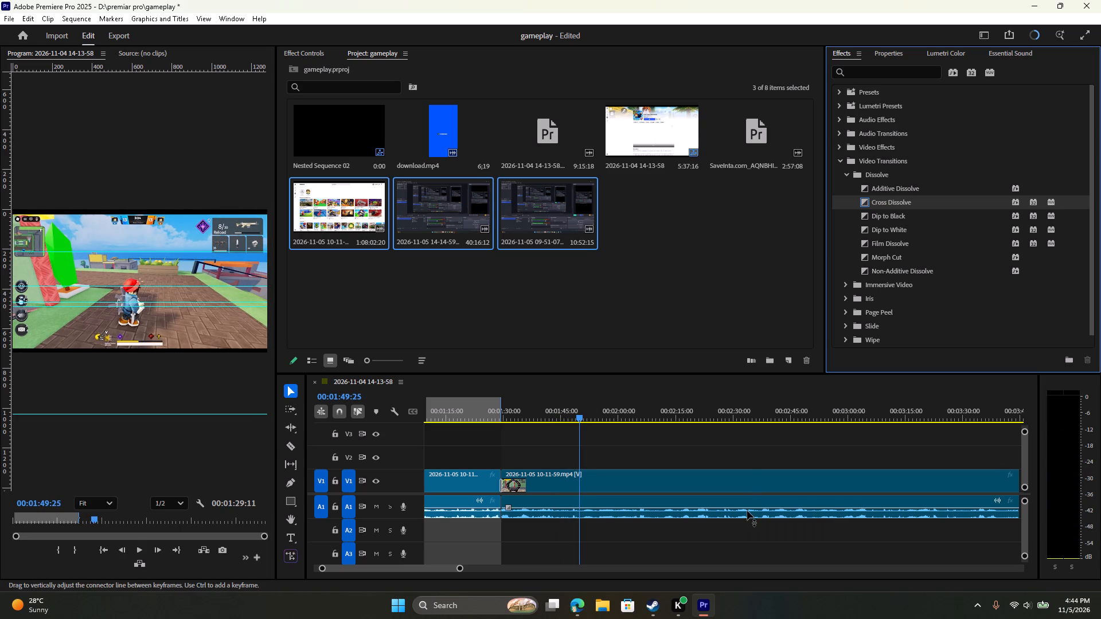
key("c")
left_click(581, 496)
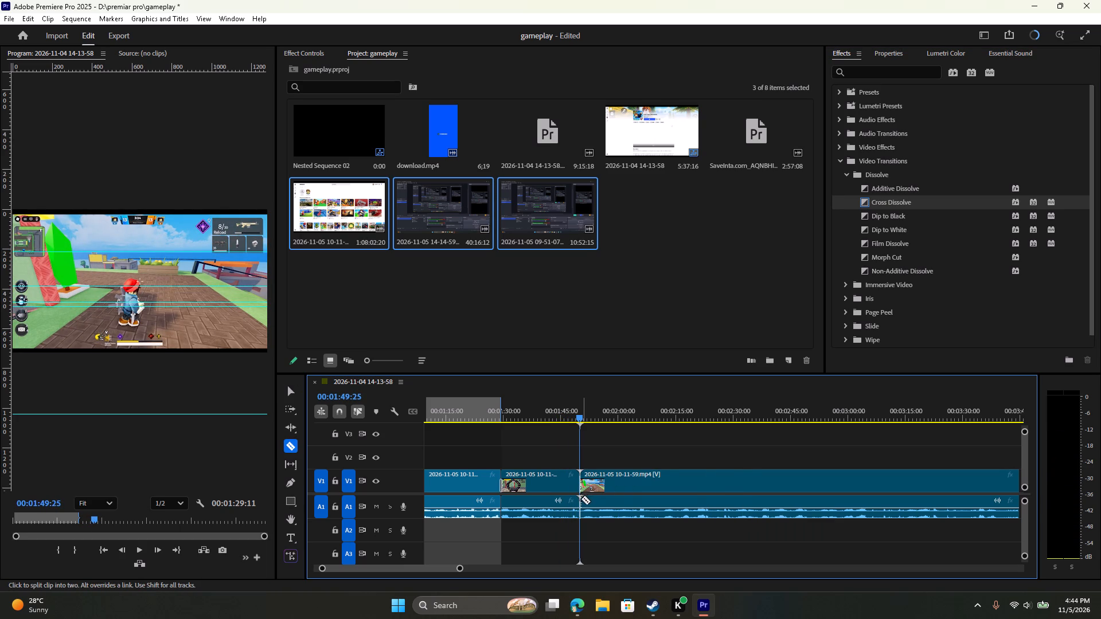
Skim the footage after the 00:01:49:25 cut and split the clip at 00:02:11:26, where the scope view starts.
left_click_drag(584, 408, 623, 420)
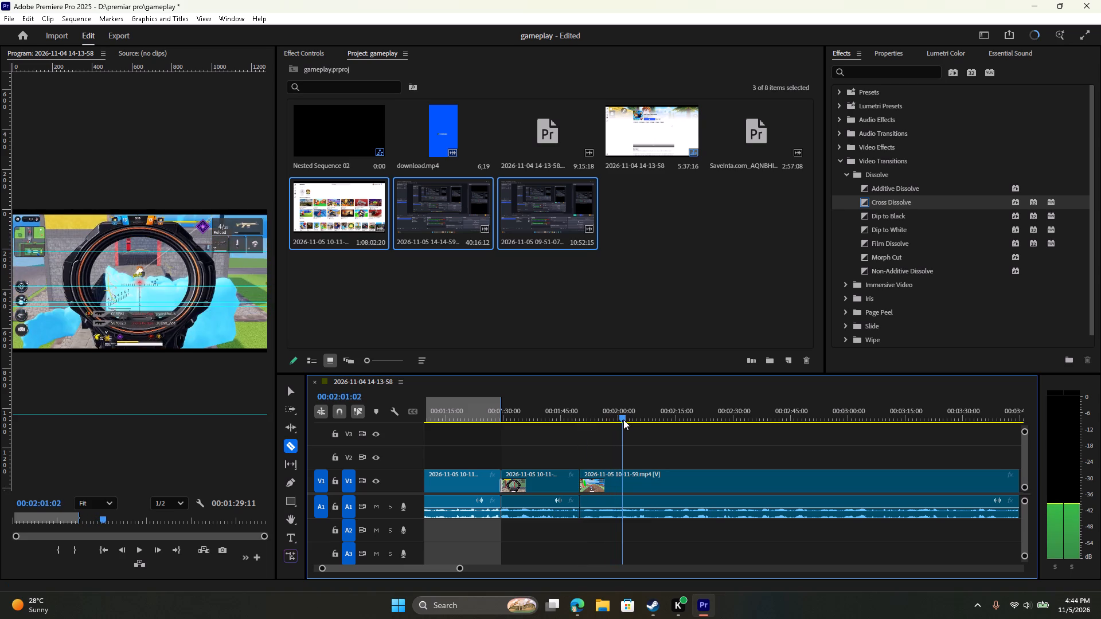
left_click_drag(623, 420, 649, 436)
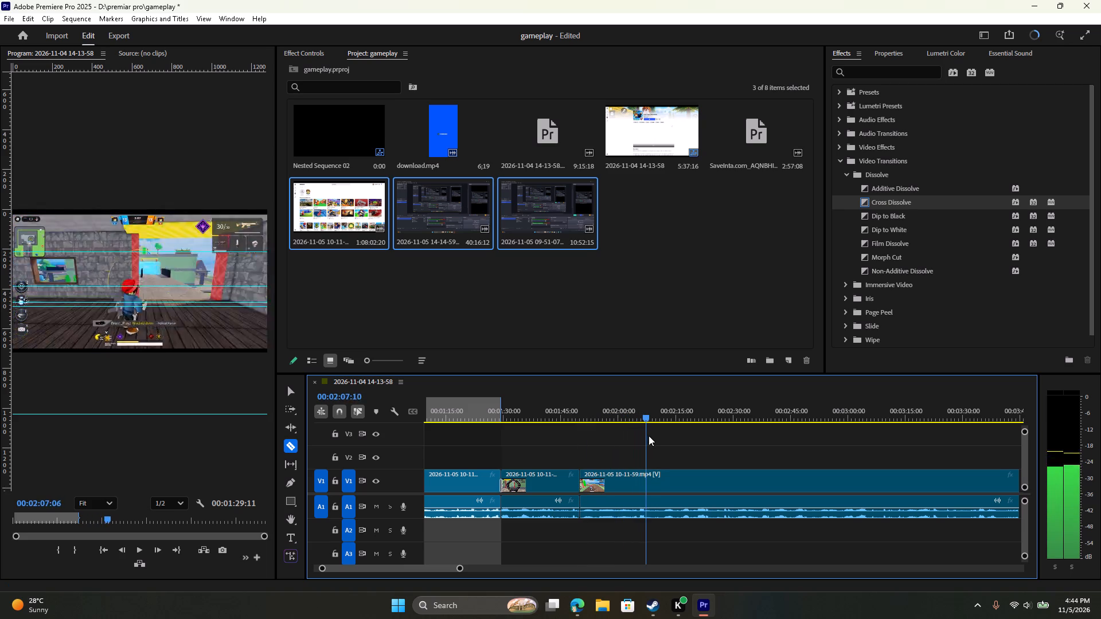
left_click_drag(649, 436, 665, 441)
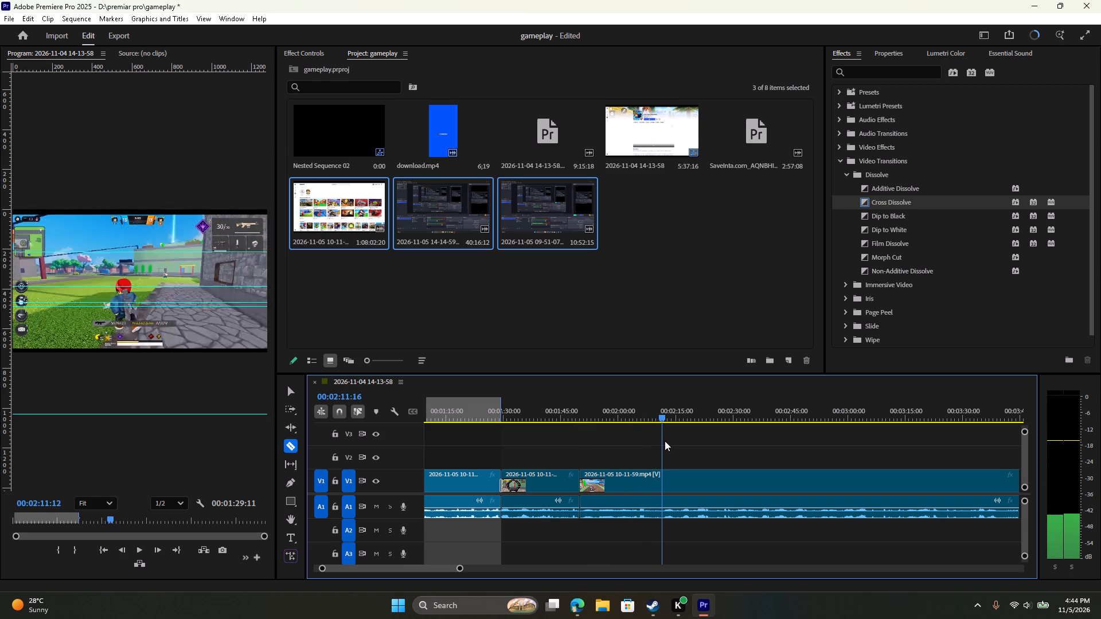
left_click_drag(665, 441, 656, 446)
key("space")
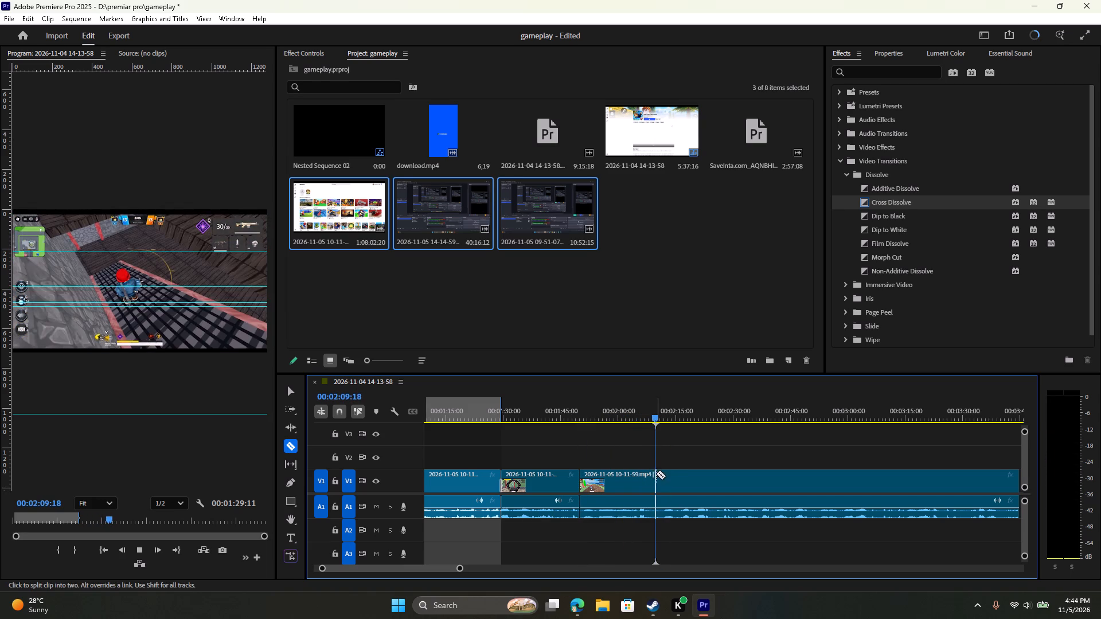
scroll(693, 511, "up", 4, "alt")
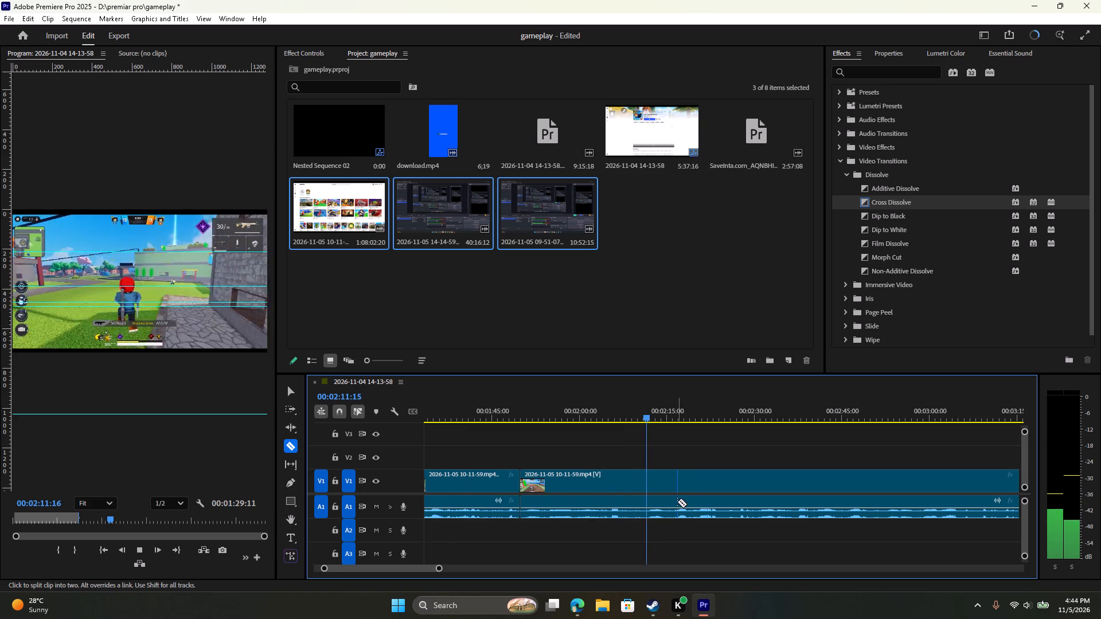
key("space")
left_click(646, 495)
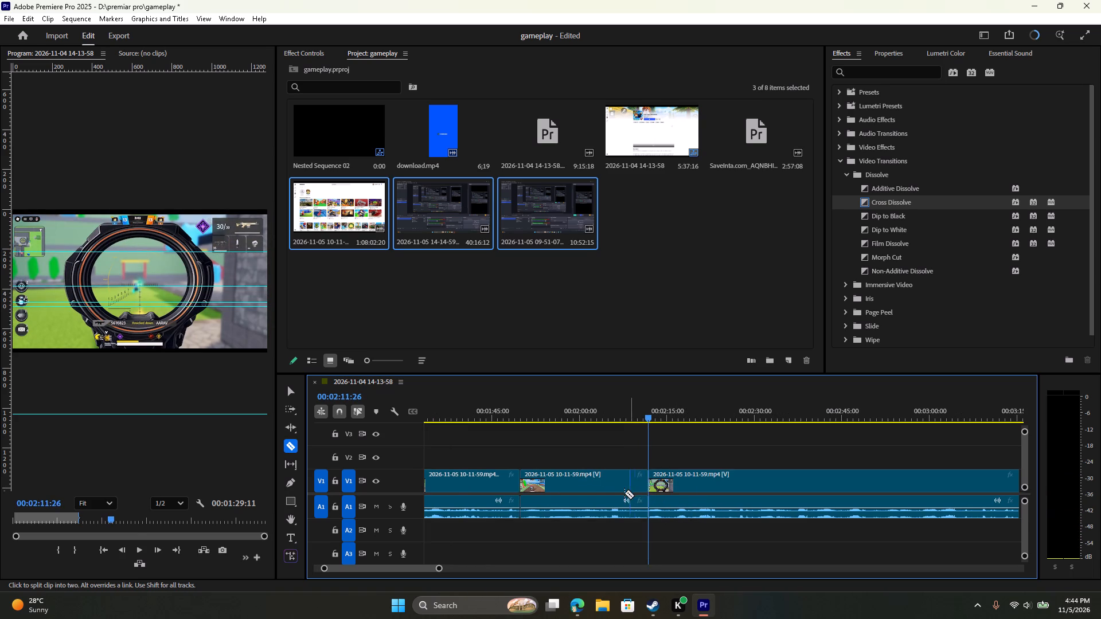
Delete the section between the 00:01:49:25 and 00:02:11:26 cuts and close the gap it leaves.
key("v")
left_click(620, 491)
key("Delete")
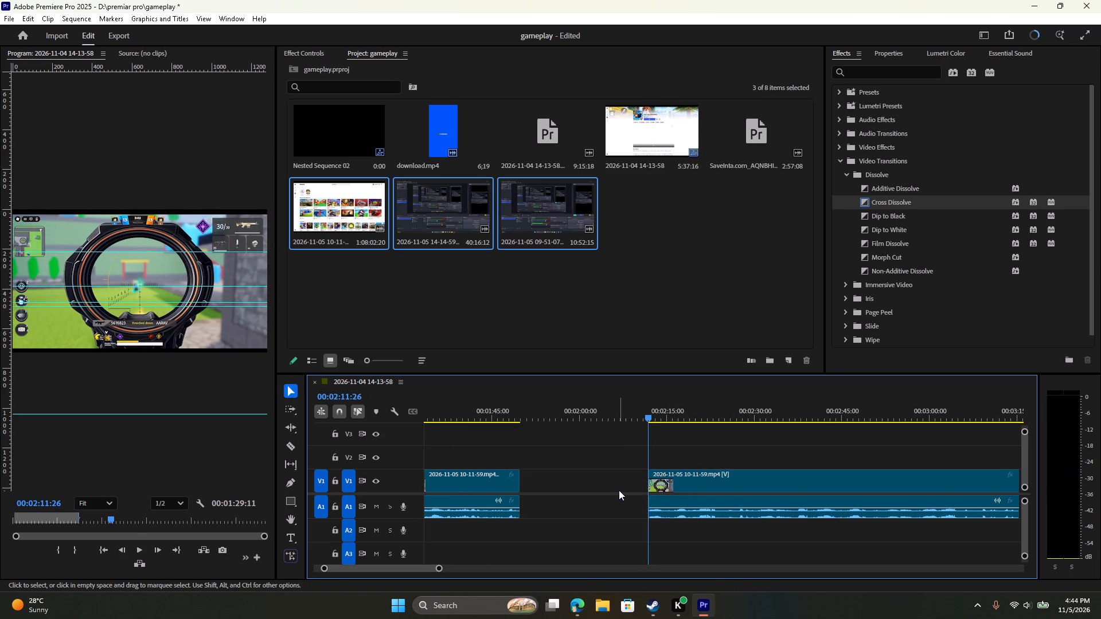
right_click(619, 490)
left_click_drag(620, 491, 626, 496)
Apply a Cross Dissolve video transition on V1 at the 00:01:49:25 cut.
left_click_drag(862, 201, 546, 425)
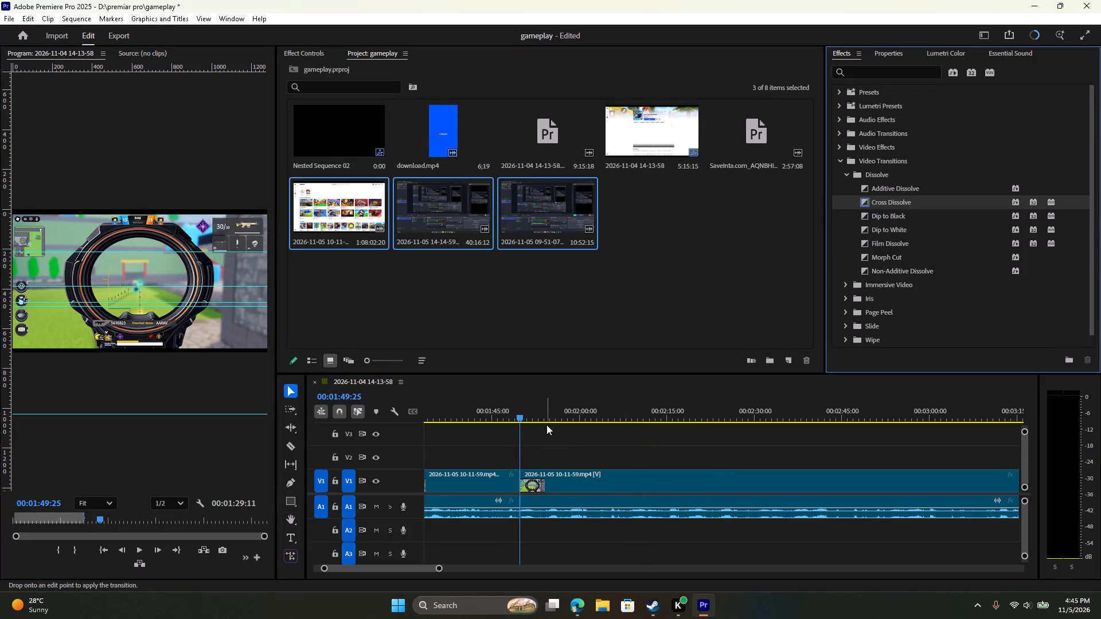
left_click_drag(546, 425, 519, 483)
Play the sequence on from the new transition and split the last clip at 00:02:33:17.
key("space")
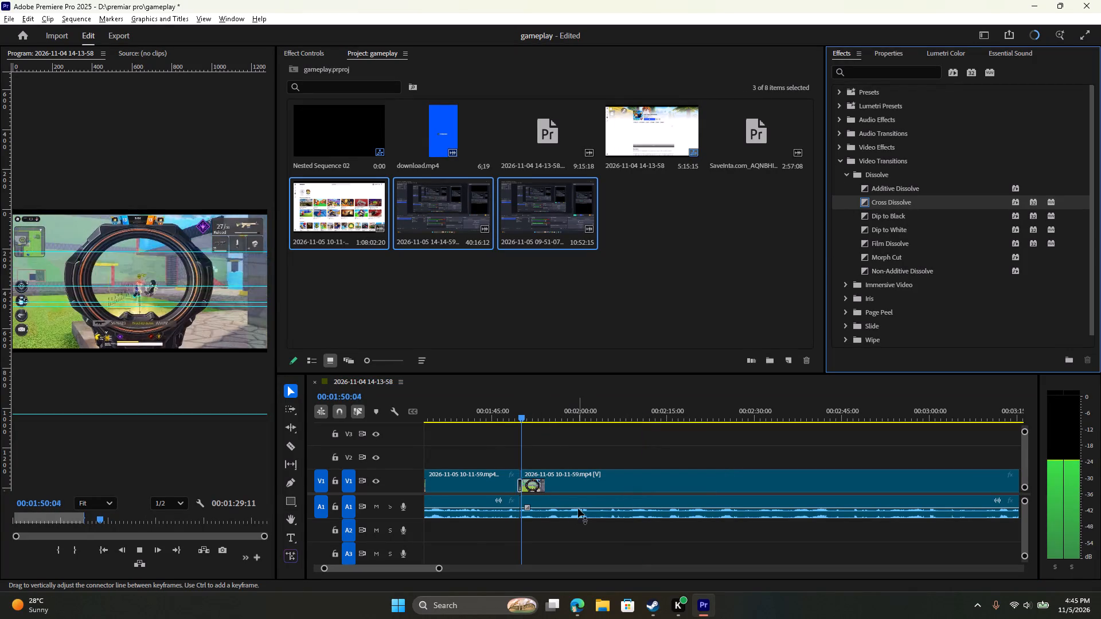
scroll(578, 508, "up", 5, "alt")
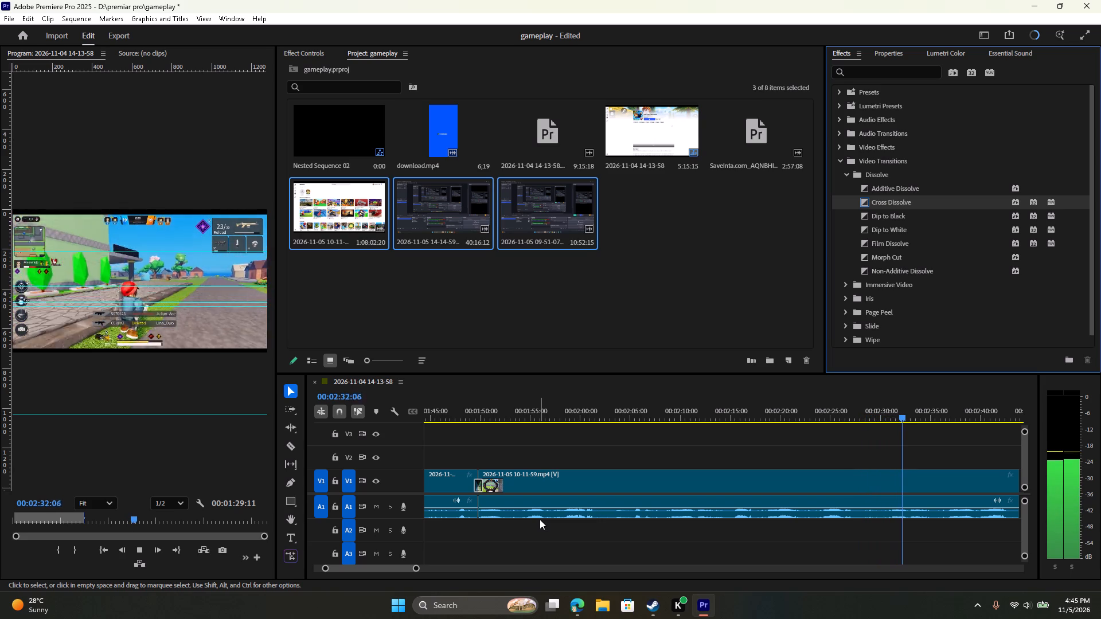
key("space")
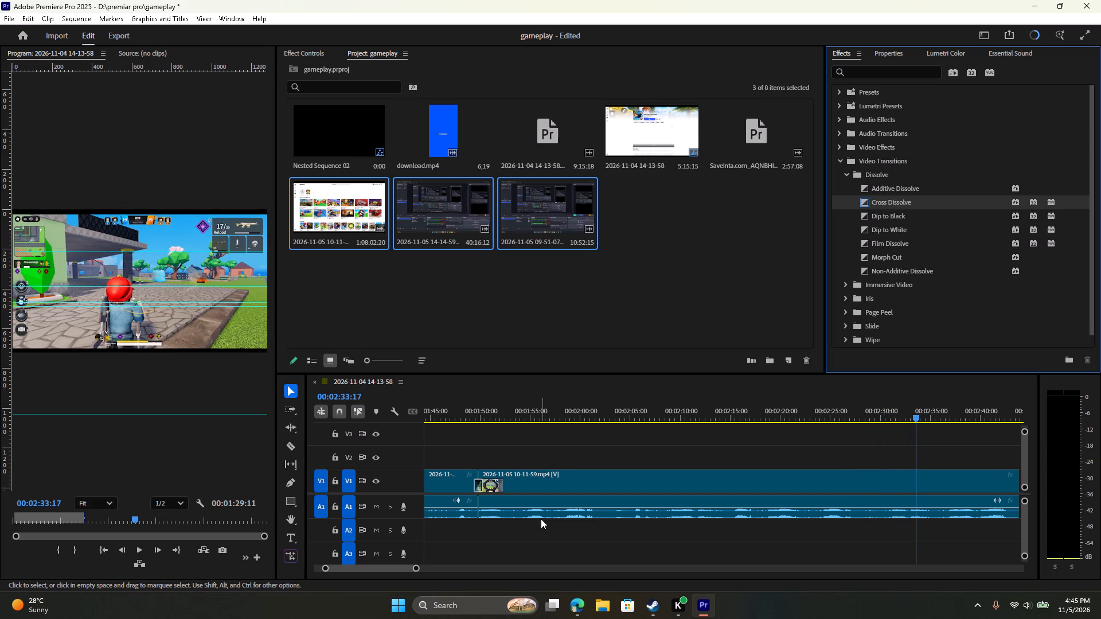
key("c")
left_click(916, 487)
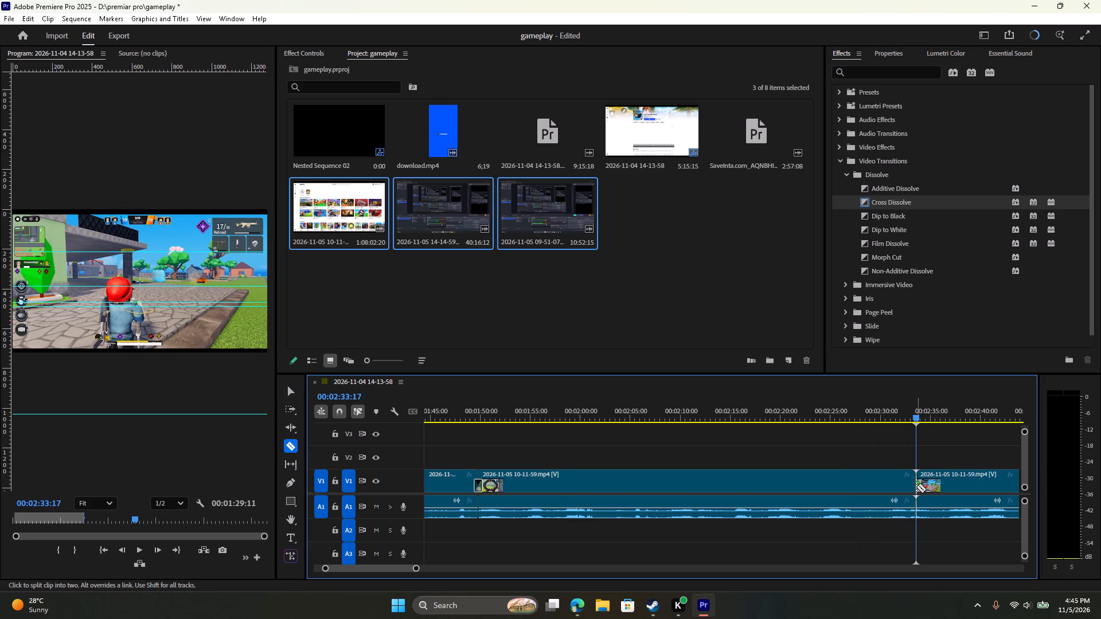
Skim the footage after the new cut, past the lobby and revive screens, and split the clip at 00:04:22:23.
scroll(916, 487, "down", 11)
left_click_drag(721, 406, 775, 416)
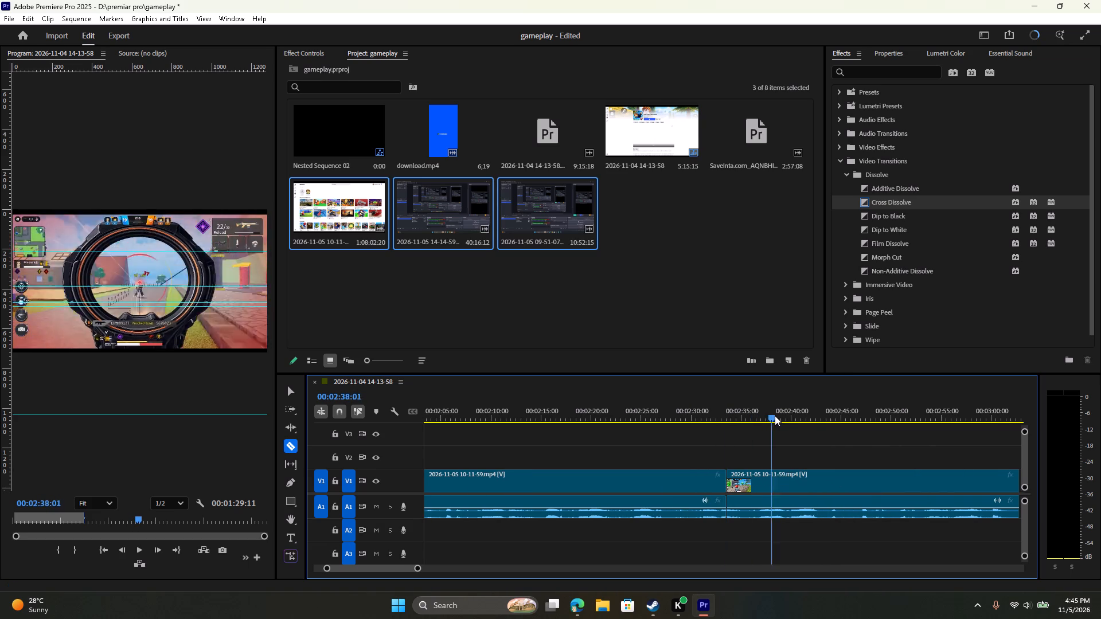
left_click_drag(775, 416, 867, 436)
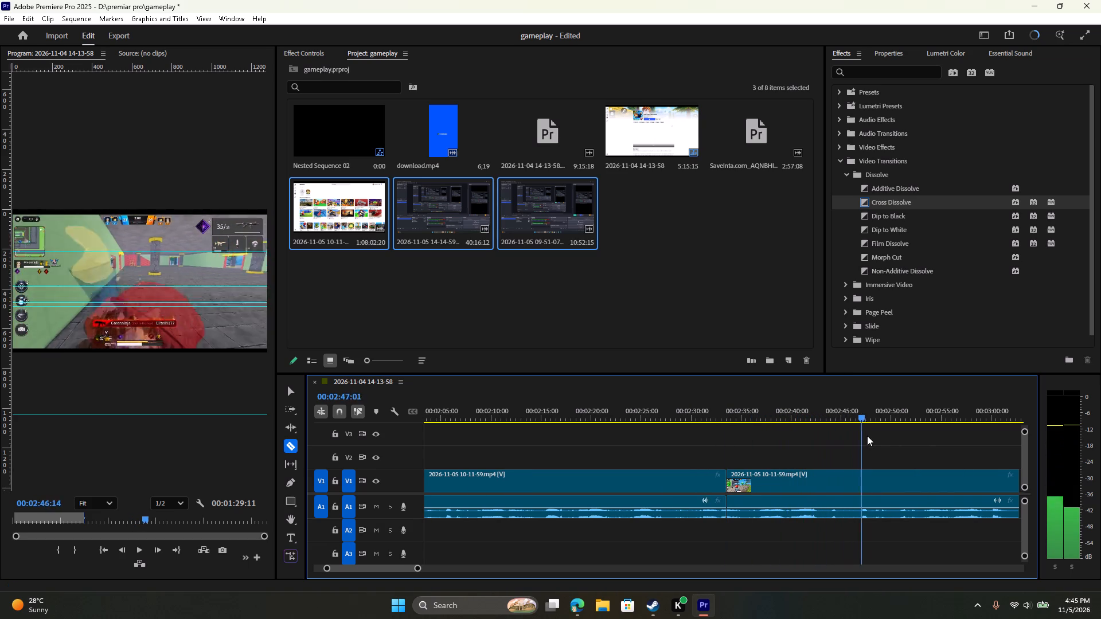
left_click_drag(867, 436, 916, 442)
scroll(903, 443, "down", 13)
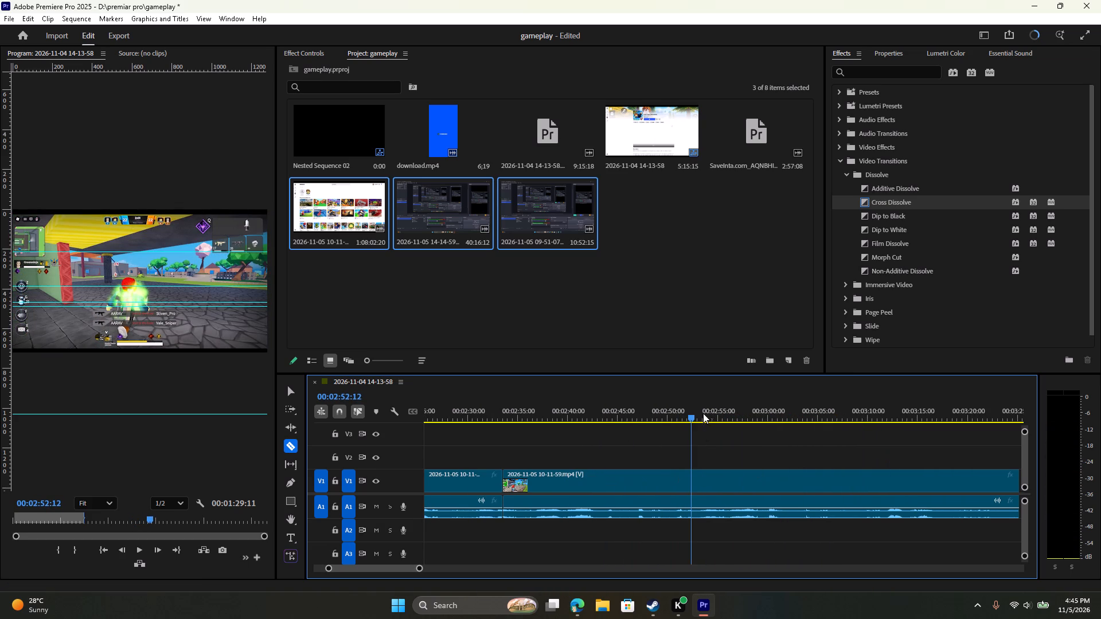
left_click_drag(696, 405, 744, 420)
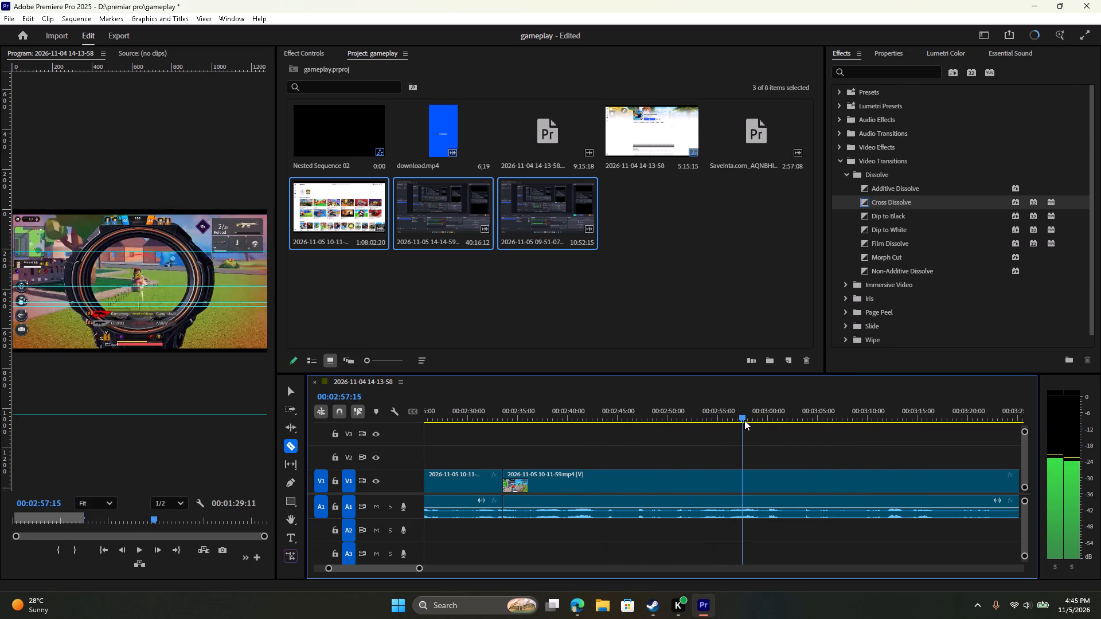
left_click_drag(744, 420, 800, 441)
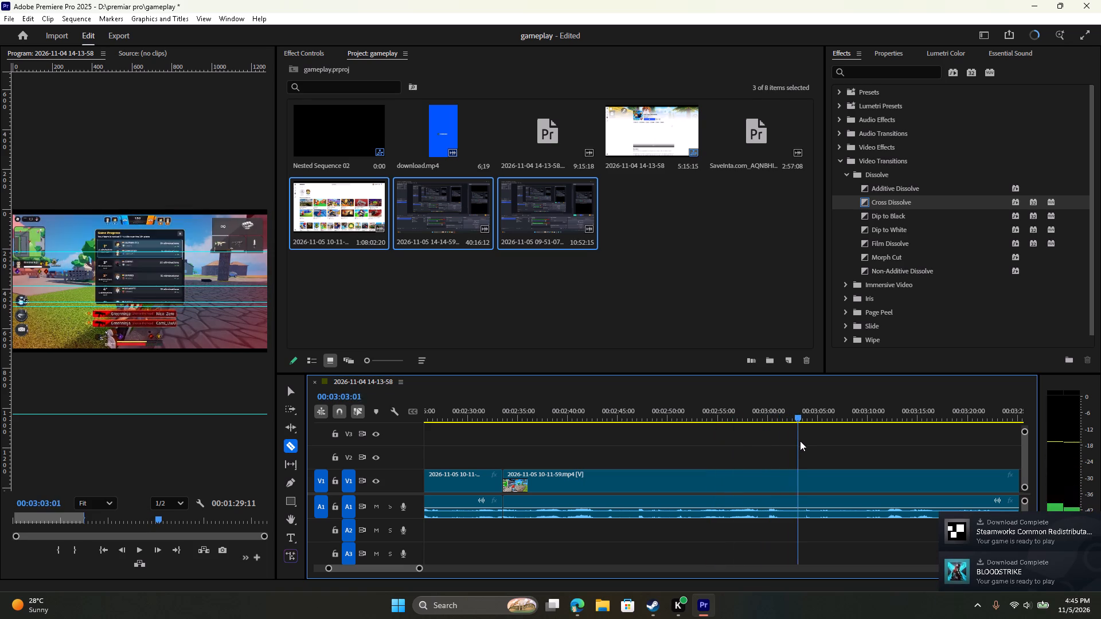
left_click_drag(800, 441, 807, 440)
scroll(681, 482, "down", 19)
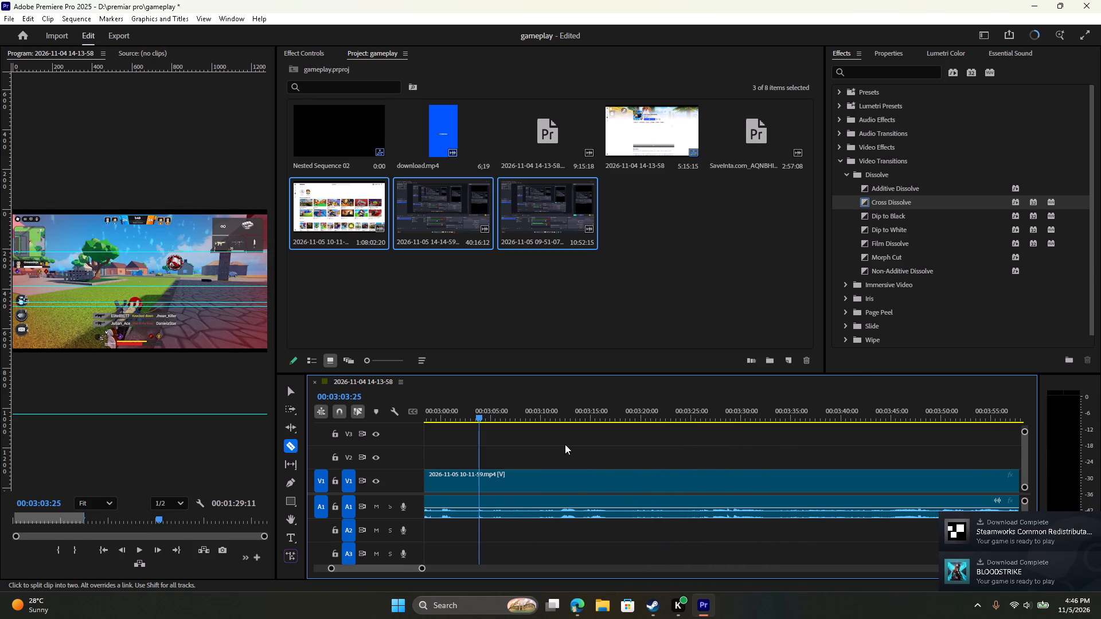
left_click_drag(479, 413, 610, 443)
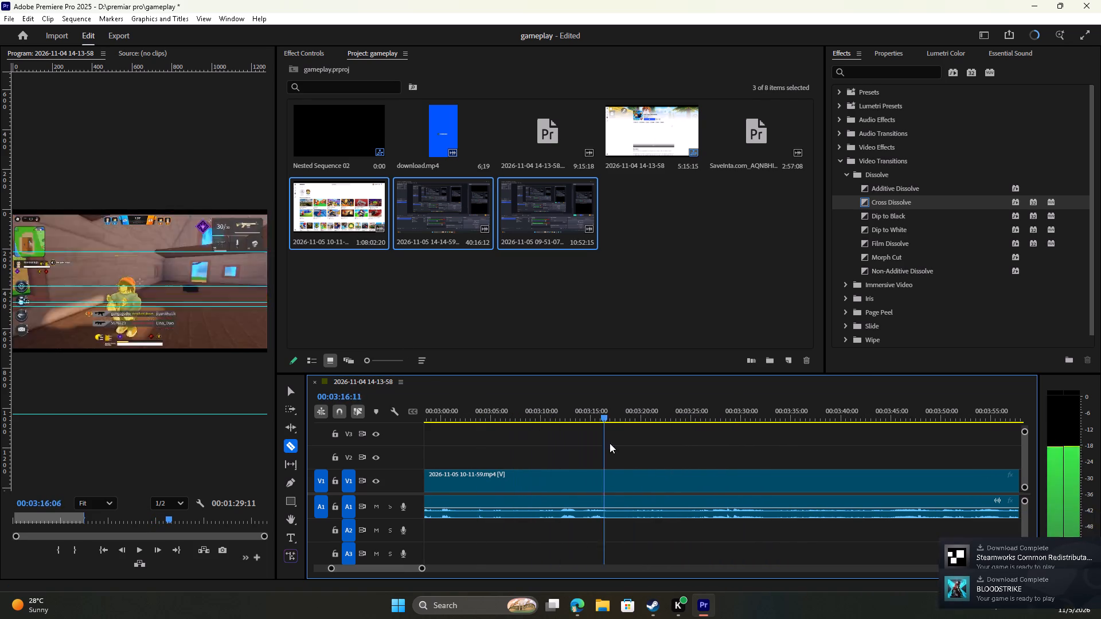
left_click_drag(610, 443, 667, 455)
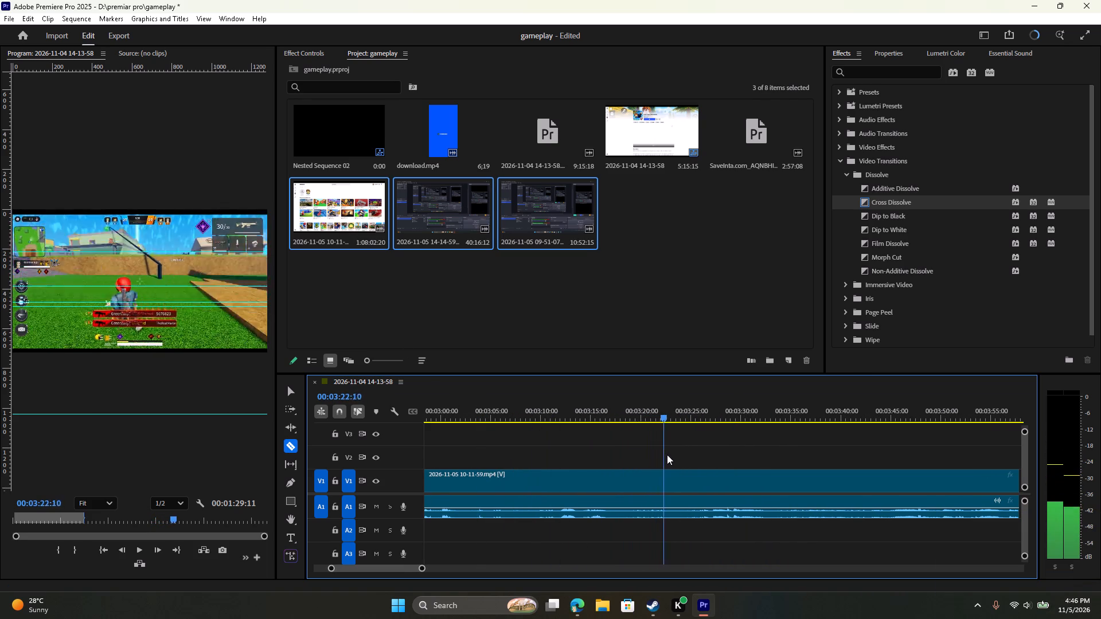
left_click_drag(667, 455, 721, 474)
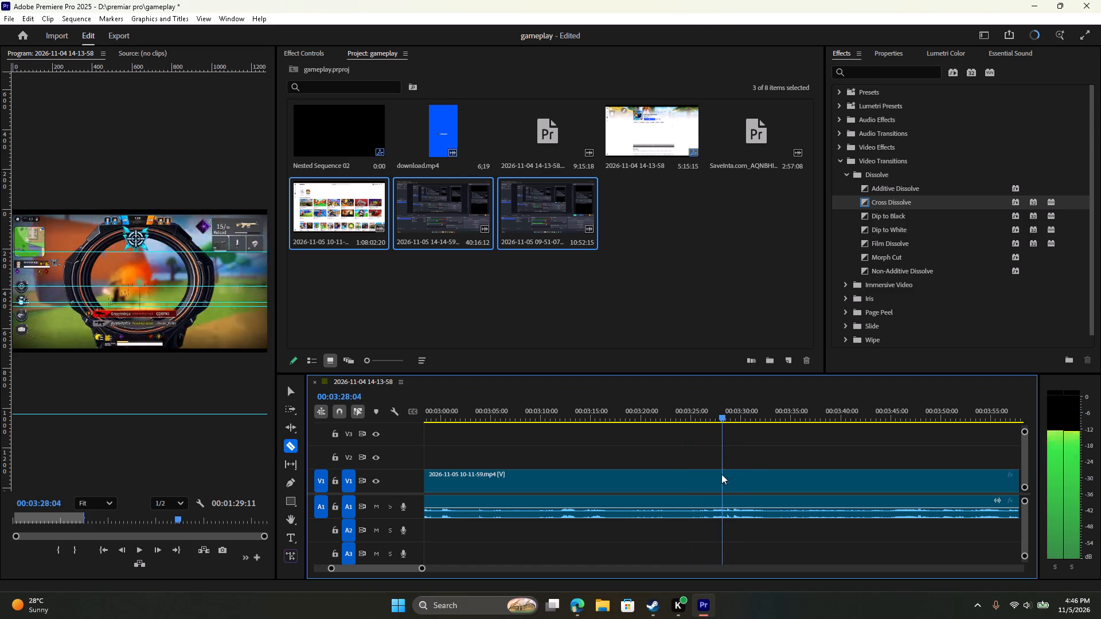
left_click_drag(721, 474, 860, 490)
scroll(851, 489, "down", 4)
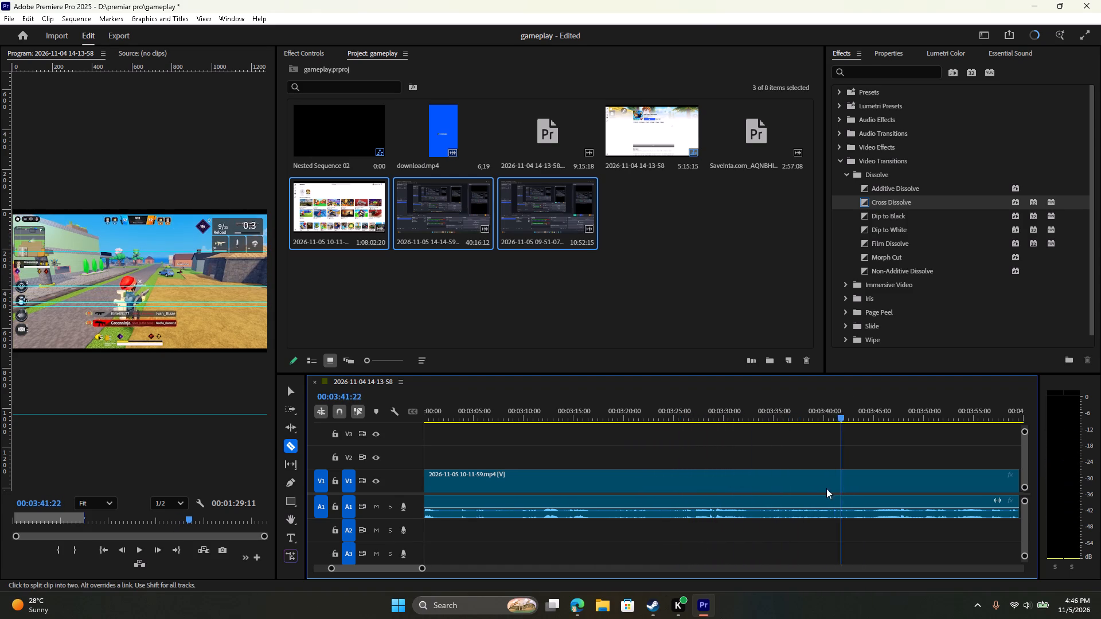
scroll(826, 488, "down", 13)
key("space")
left_click_drag(571, 410, 646, 417)
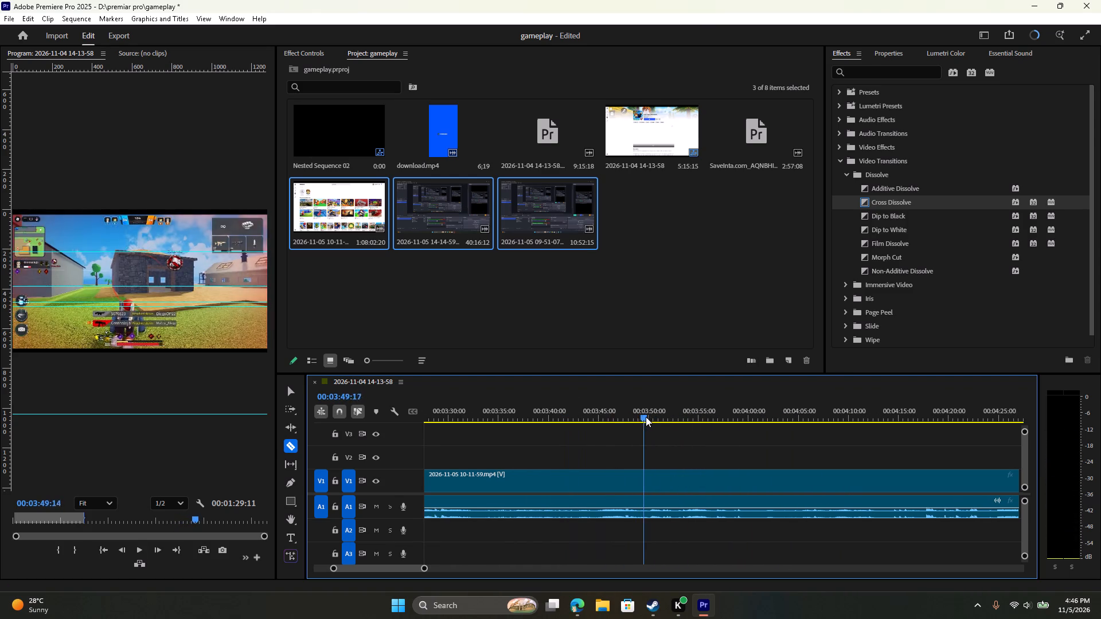
left_click_drag(646, 417, 741, 429)
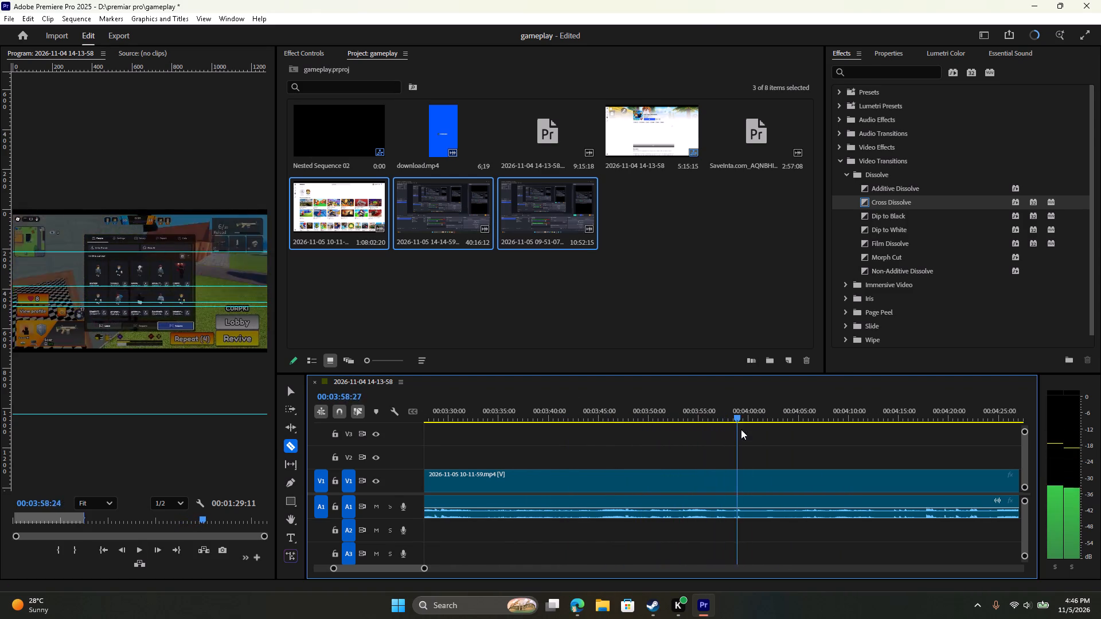
left_click_drag(741, 429, 828, 441)
scroll(811, 444, "down", 14)
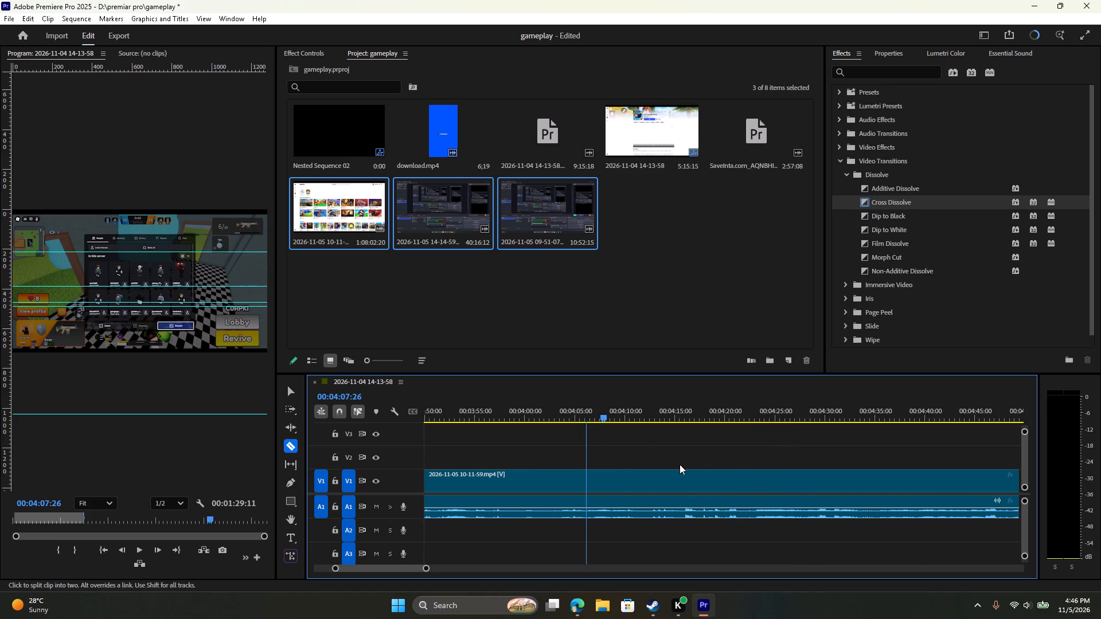
scroll(677, 467, "down", 4)
key("space")
left_click_drag(548, 414, 570, 417)
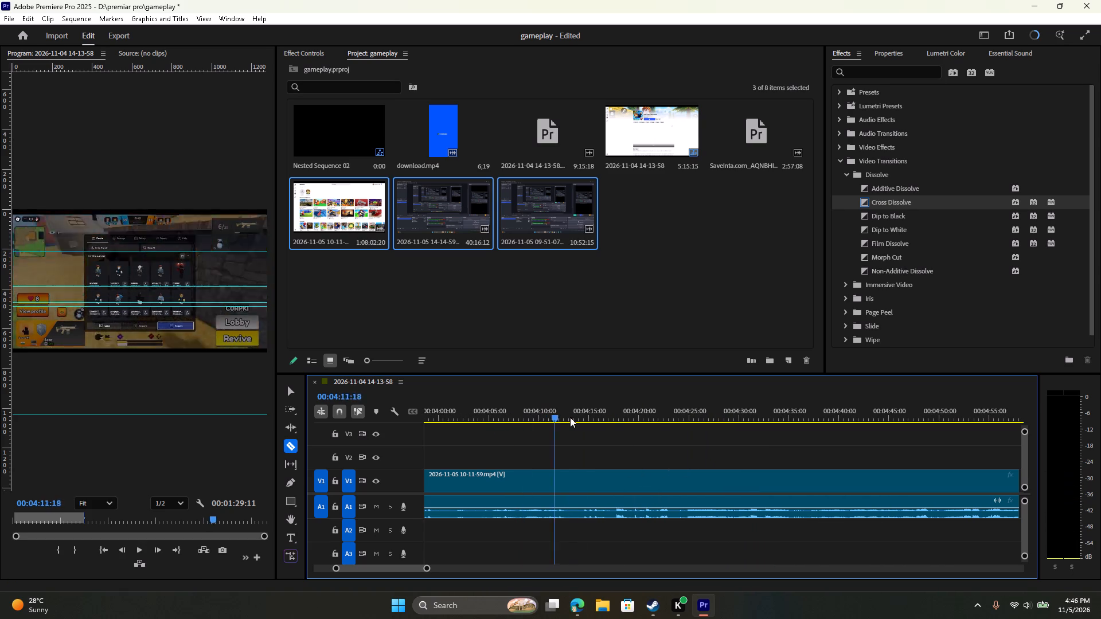
left_click_drag(570, 417, 668, 430)
left_click(666, 495)
left_click(666, 506)
left_click(666, 485)
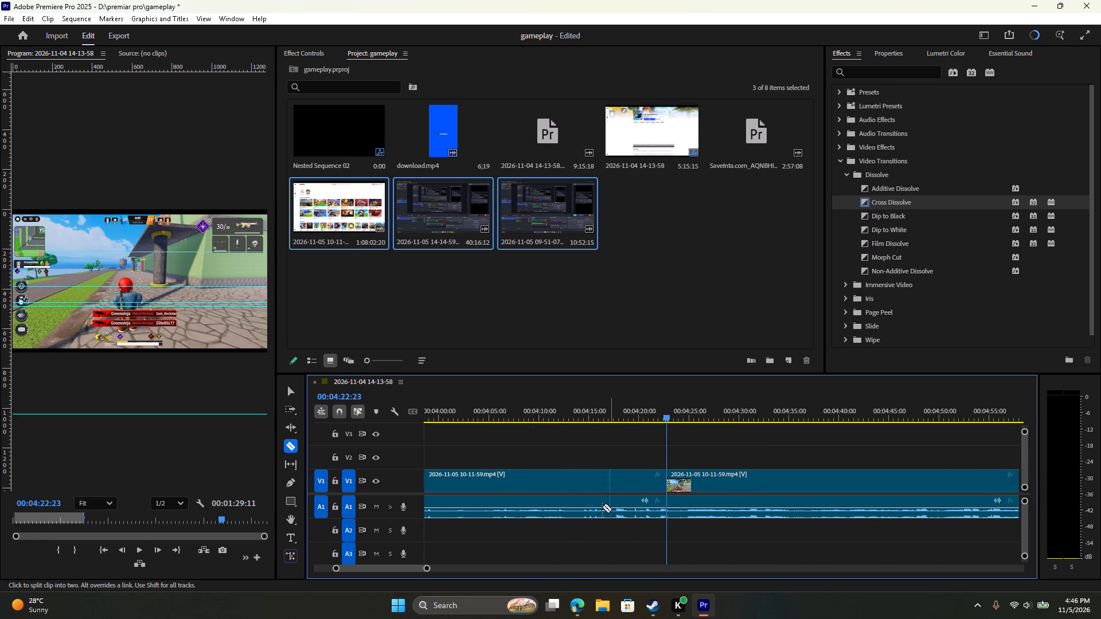
Delete the section between the 00:02:33:17 and 00:04:22:23 cuts and close the gap it leaves.
key("v")
left_click(559, 493)
left_click(542, 477)
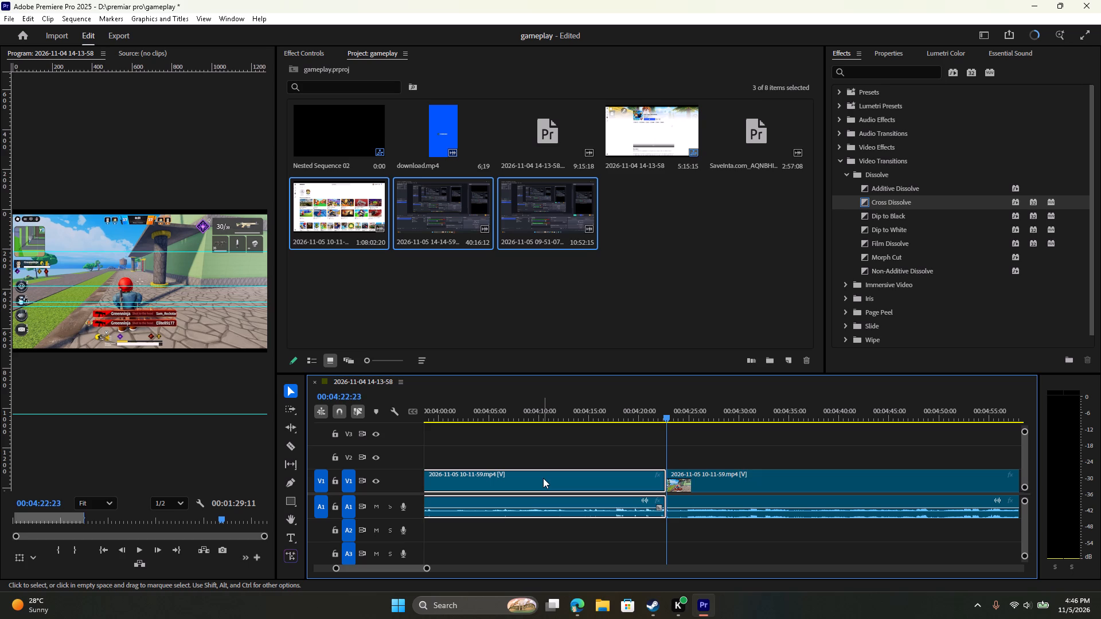
key("Delete")
right_click(543, 478)
left_click(556, 492)
Apply a Cross Dissolve video transition on V1 at the 00:02:33:17 cut.
left_click_drag(889, 199, 688, 534)
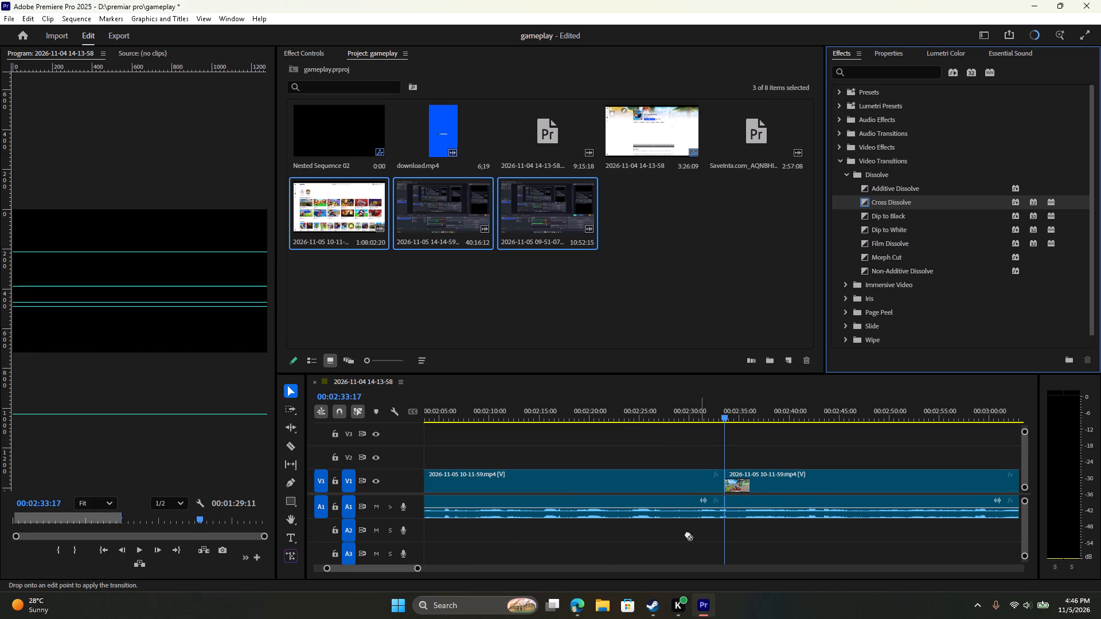
left_click_drag(688, 534, 726, 479)
Play and skim on past the death screen, then split the last clip at 00:02:52:09 in the scoped view and again just after it.
key("space")
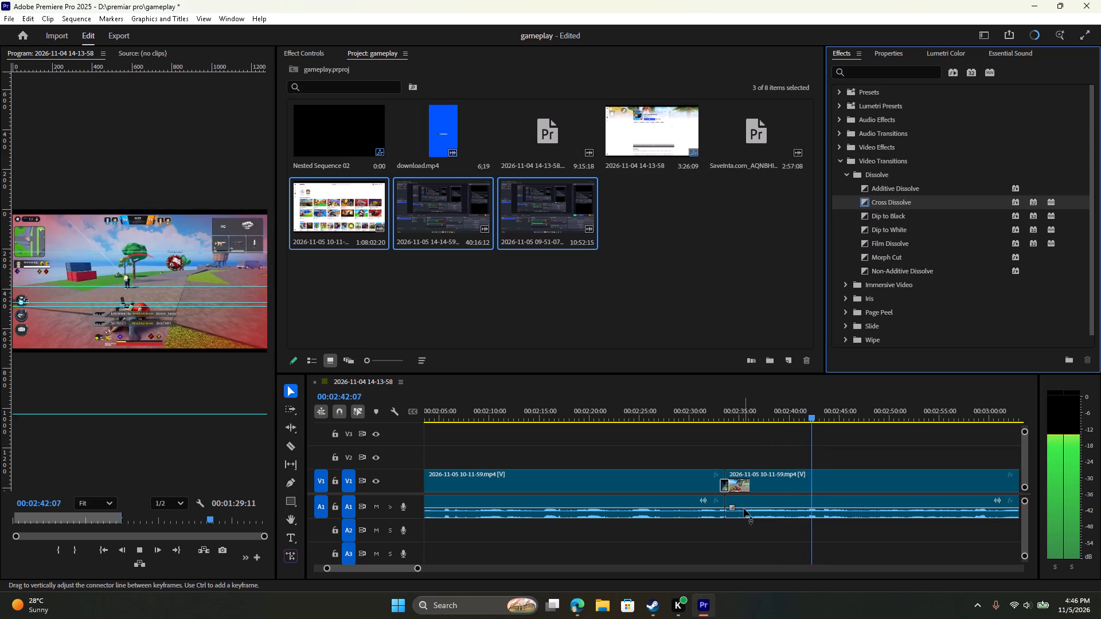
scroll(744, 508, "down", 5)
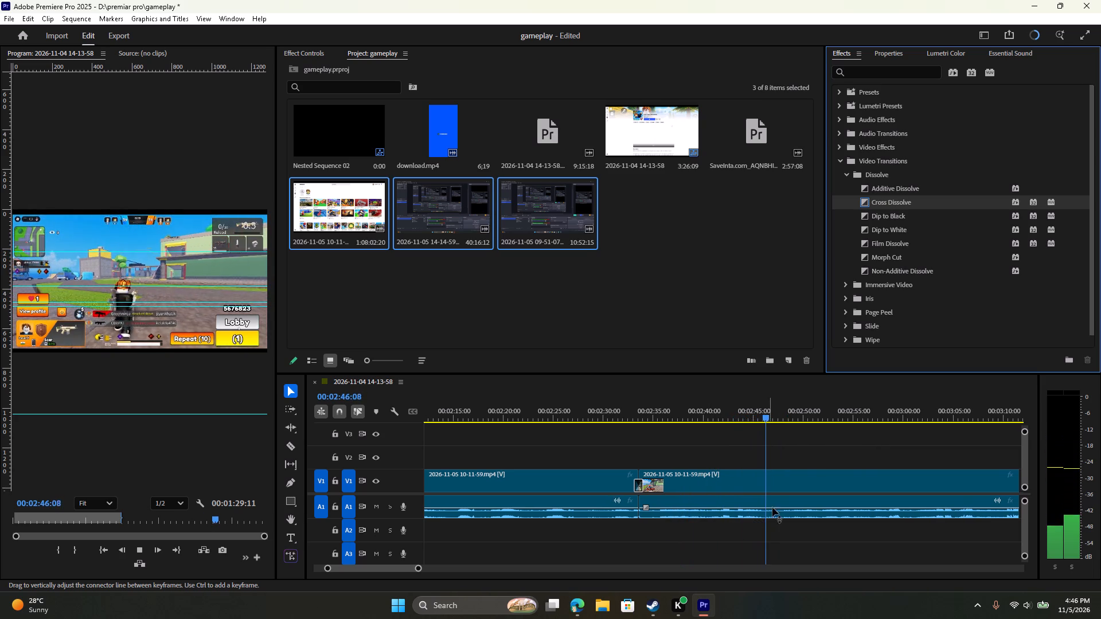
left_click_drag(780, 421, 818, 428)
key("space")
scroll(803, 431, "down", 6)
key("space")
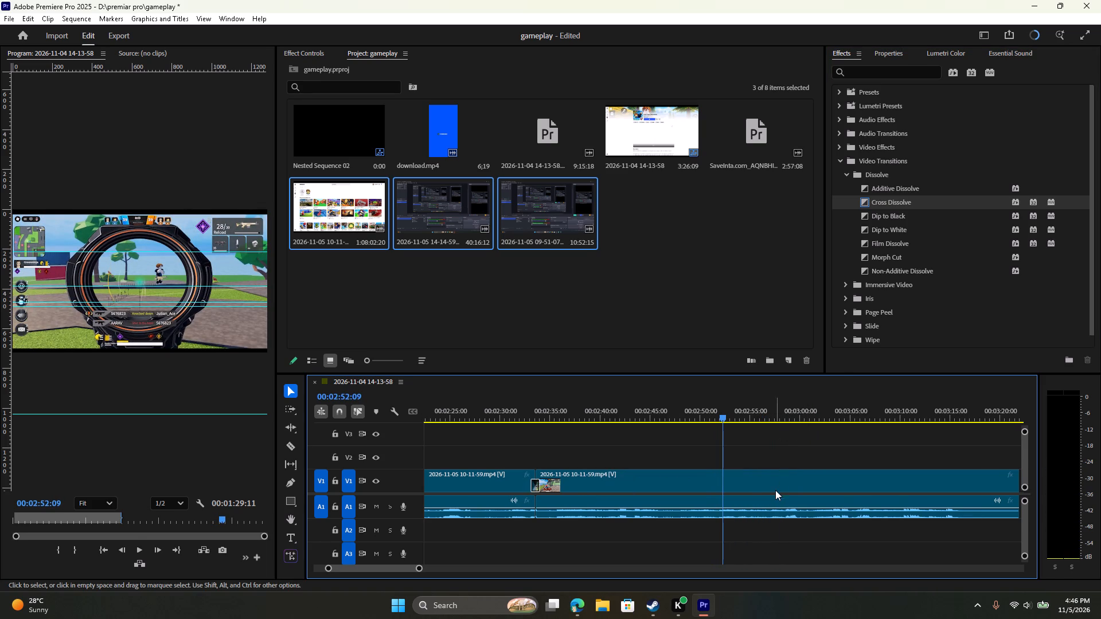
key("c")
left_click(736, 482)
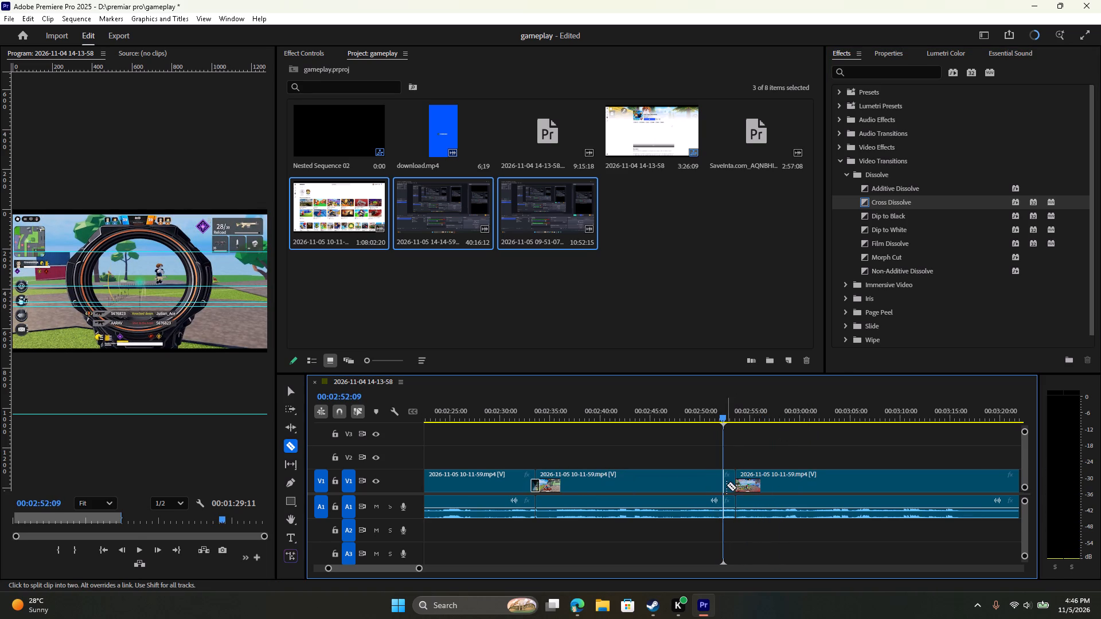
left_click(726, 484)
Delete the section between the 00:02:33:17 and 00:02:52:09 cuts plus the short leftover piece, and close the gap.
key("v")
left_click_drag(714, 439, 681, 476)
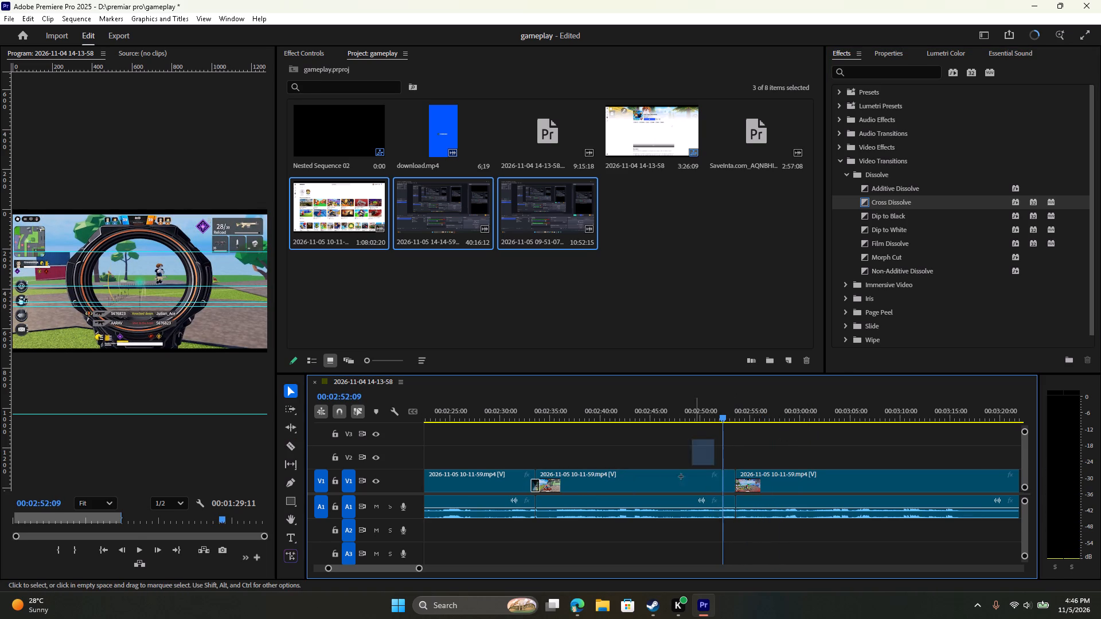
left_click_drag(681, 476, 649, 502)
key("Delete")
left_click(732, 503)
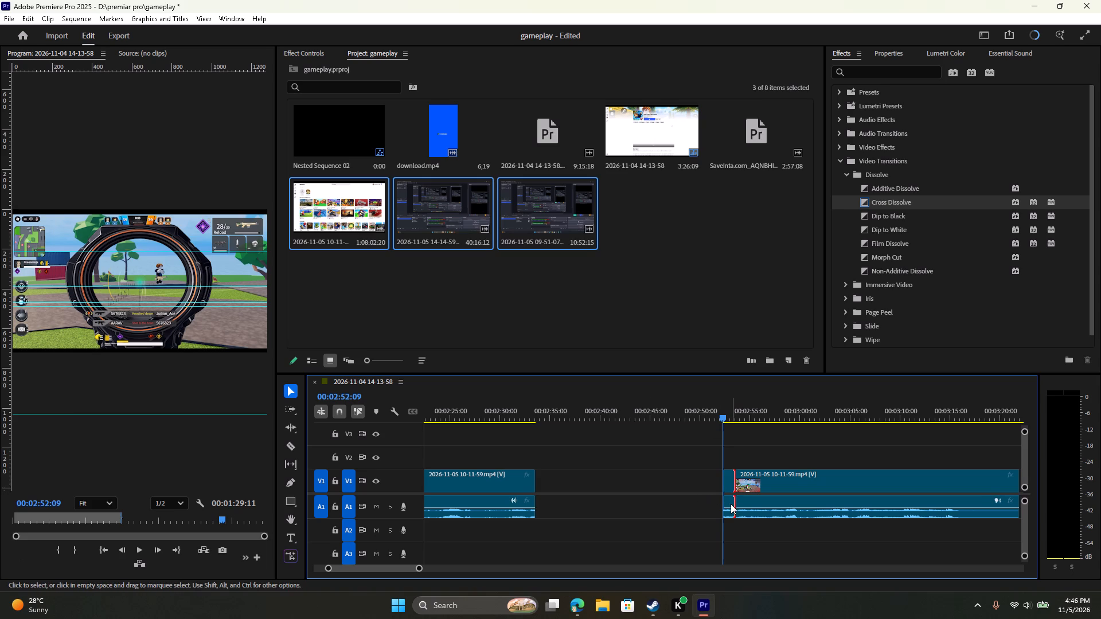
left_click(728, 504)
key("Delete")
right_click(568, 503)
left_click(612, 515)
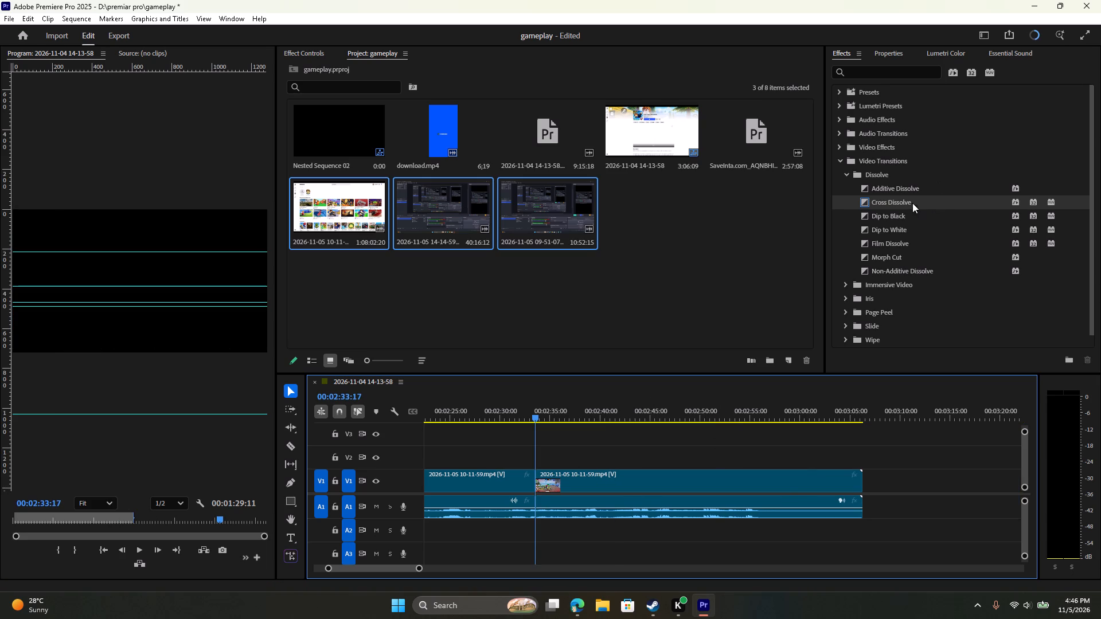
Apply a Cross Dissolve video transition on V1 at the 00:02:33:17 cut.
left_click_drag(912, 203, 539, 478)
Play past the new transition and trim the end of the last clip back to about 00:02:49:05.
key("space")
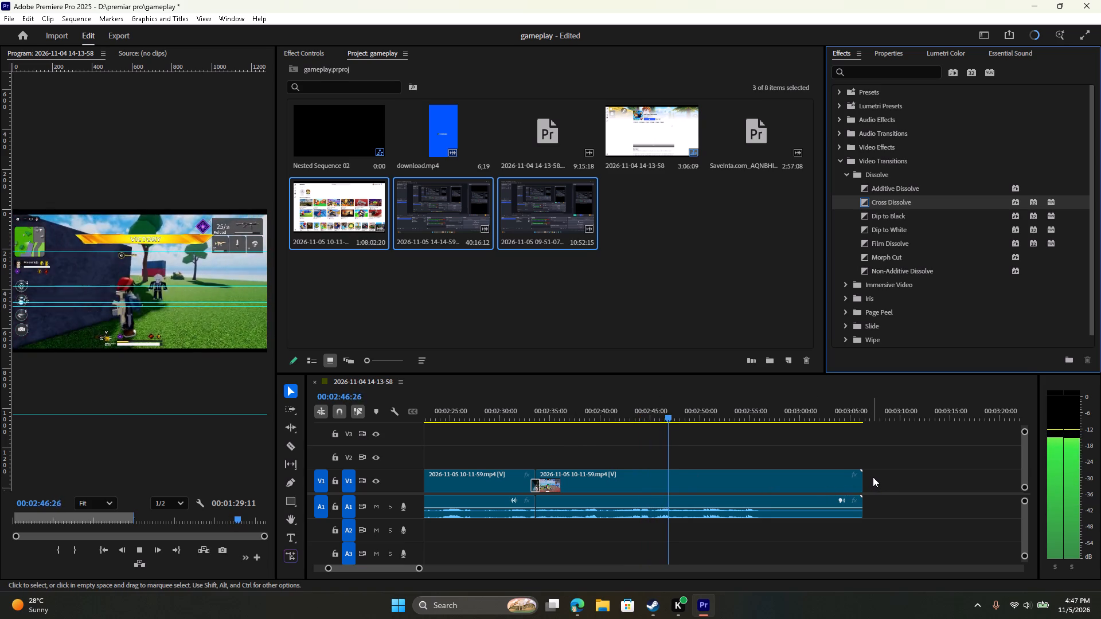
left_click_drag(863, 473, 693, 464)
Play the sequence from the start and split the opening game-page clip at about 00:00:05:00 and 00:00:03:03.
key("Home")
key("space")
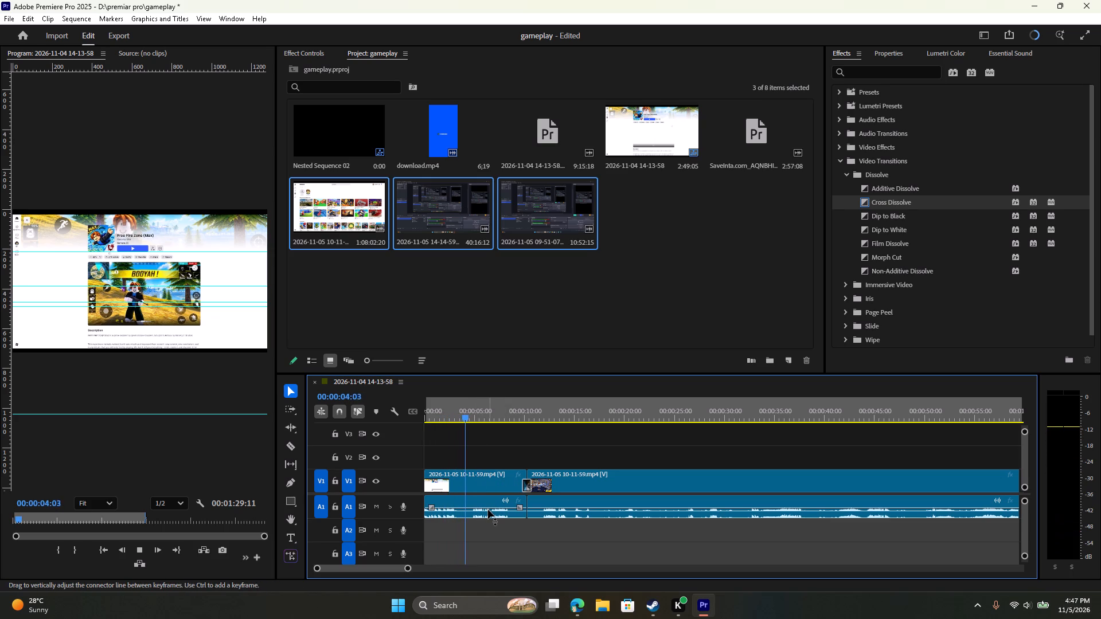
key("space")
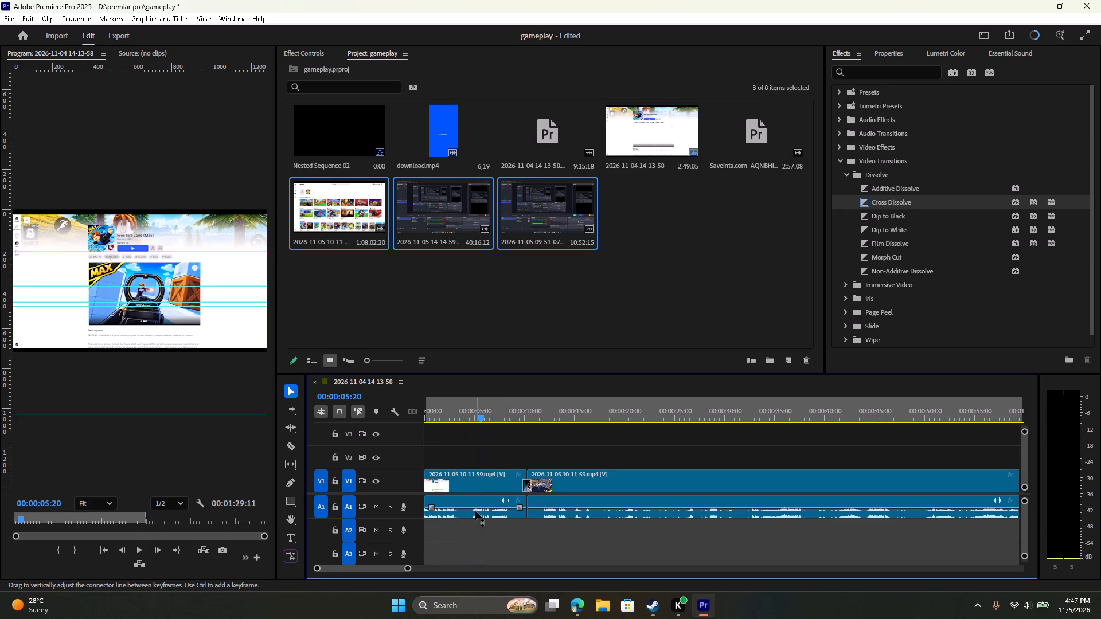
key("c")
left_click(474, 515)
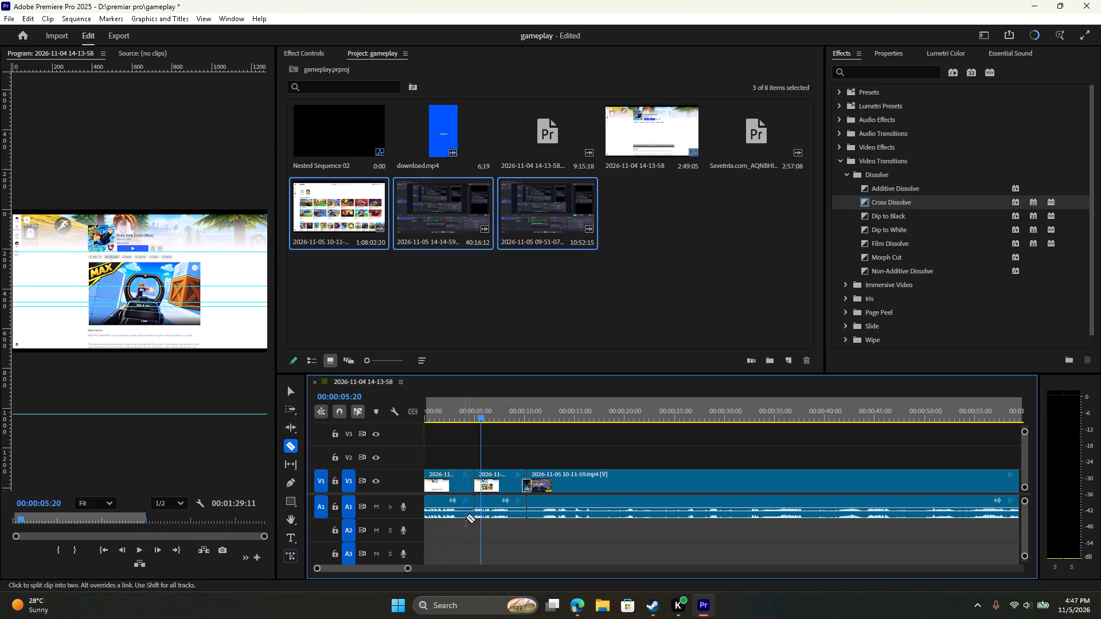
left_click(455, 516)
Delete the short section between the two new cuts in the opening clip and close the gap.
type("bv")
left_click(467, 510)
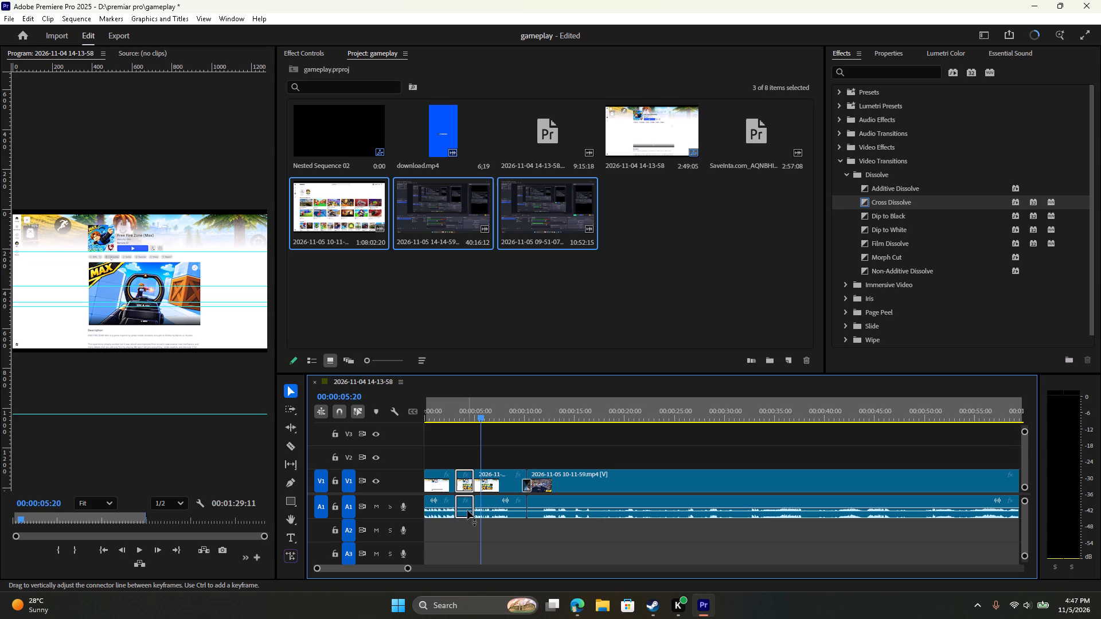
key("Delete")
right_click(467, 510)
right_click(467, 510)
left_click(467, 510)
Apply a Cross Dissolve on V1 at the 00:00:03:03 cut.
key("space")
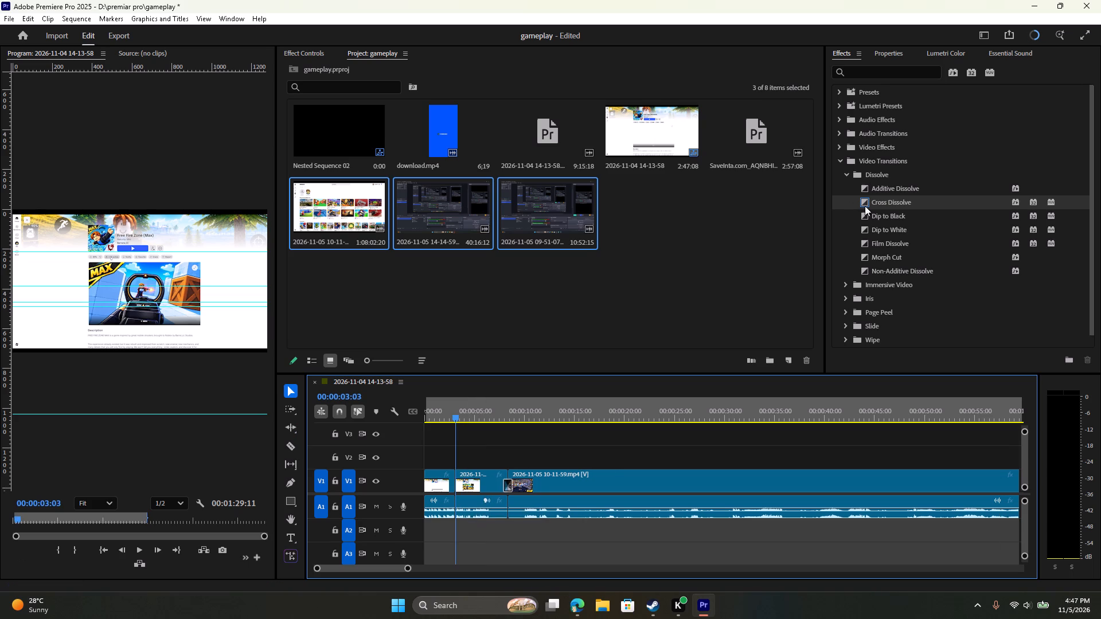
left_click_drag(883, 201, 458, 482)
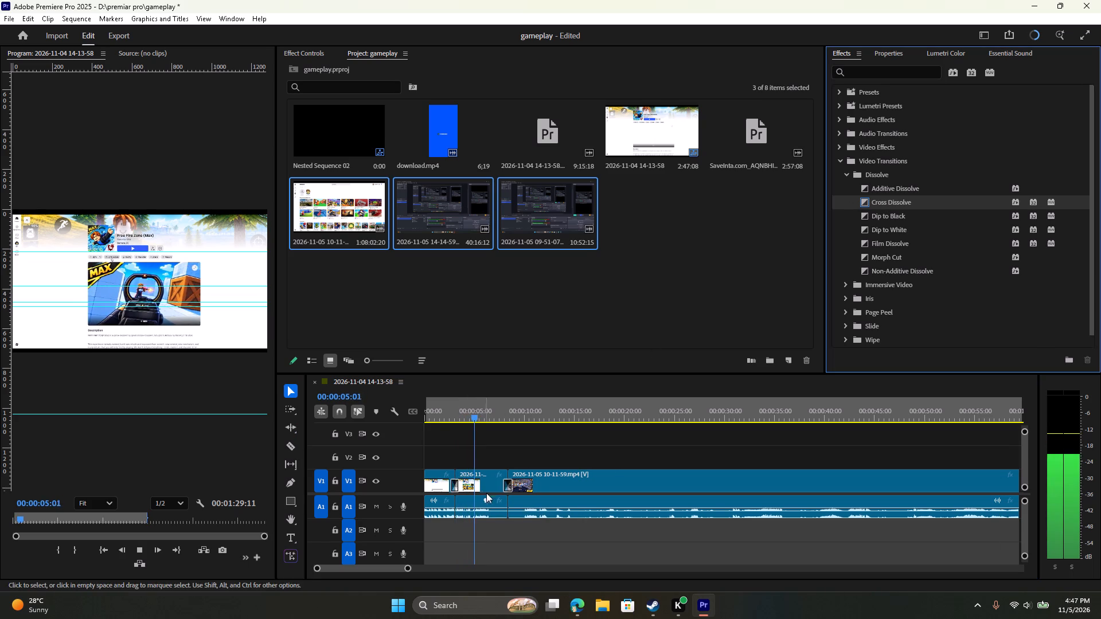
Play on to the loading screen and trim the end of that short clip back to 00:00:07:27.
key("space")
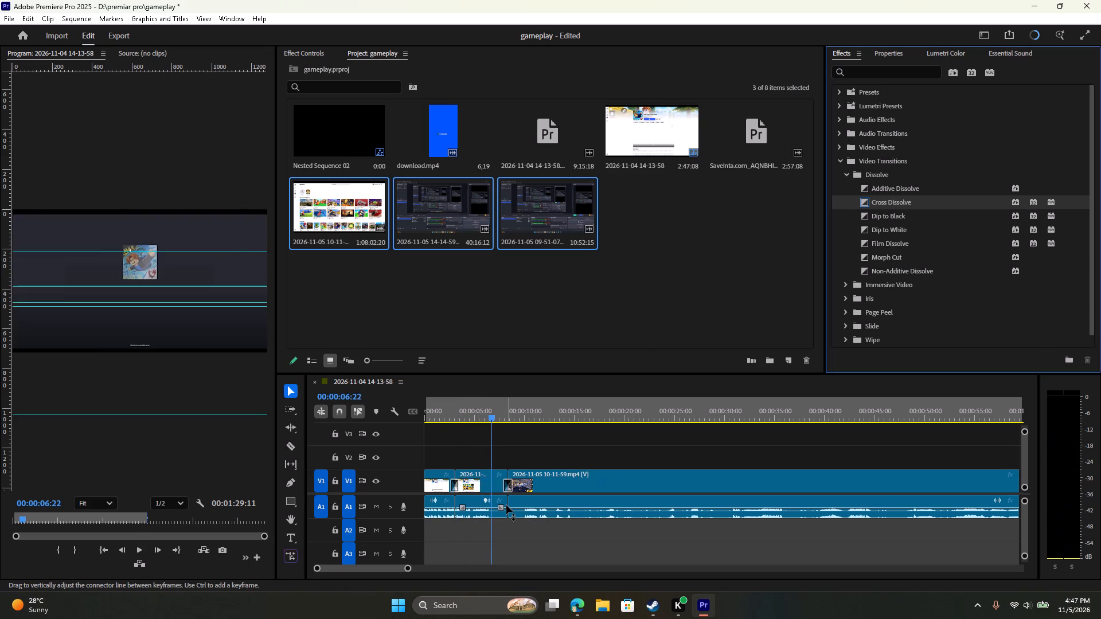
key("space")
key("space")
left_click_drag(505, 501, 499, 501)
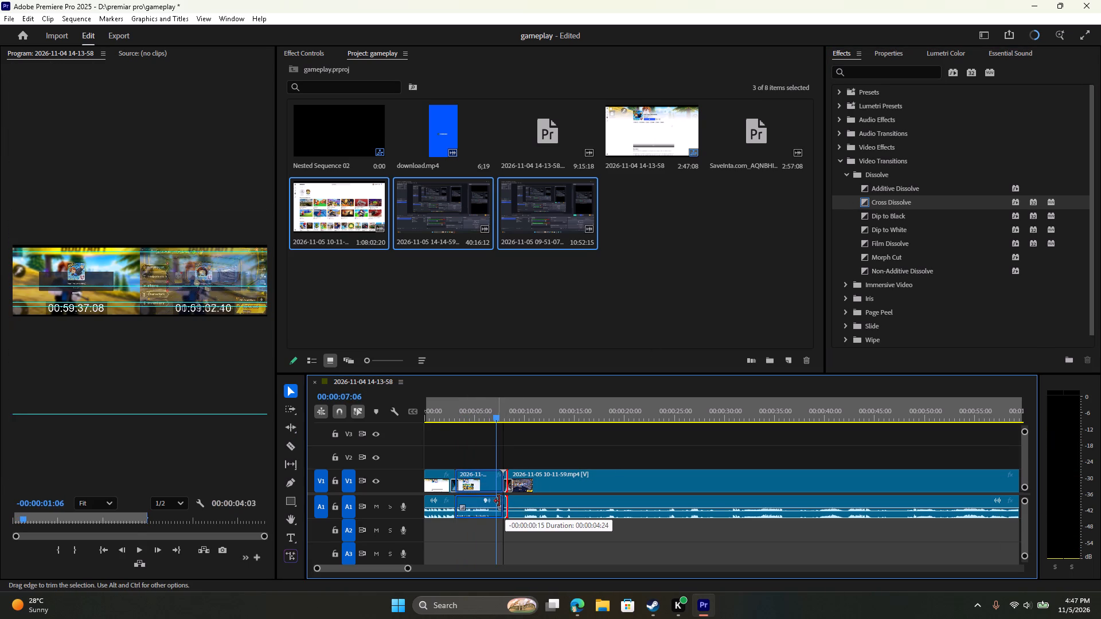
left_click_drag(499, 501, 497, 502)
left_click_drag(503, 503, 497, 502)
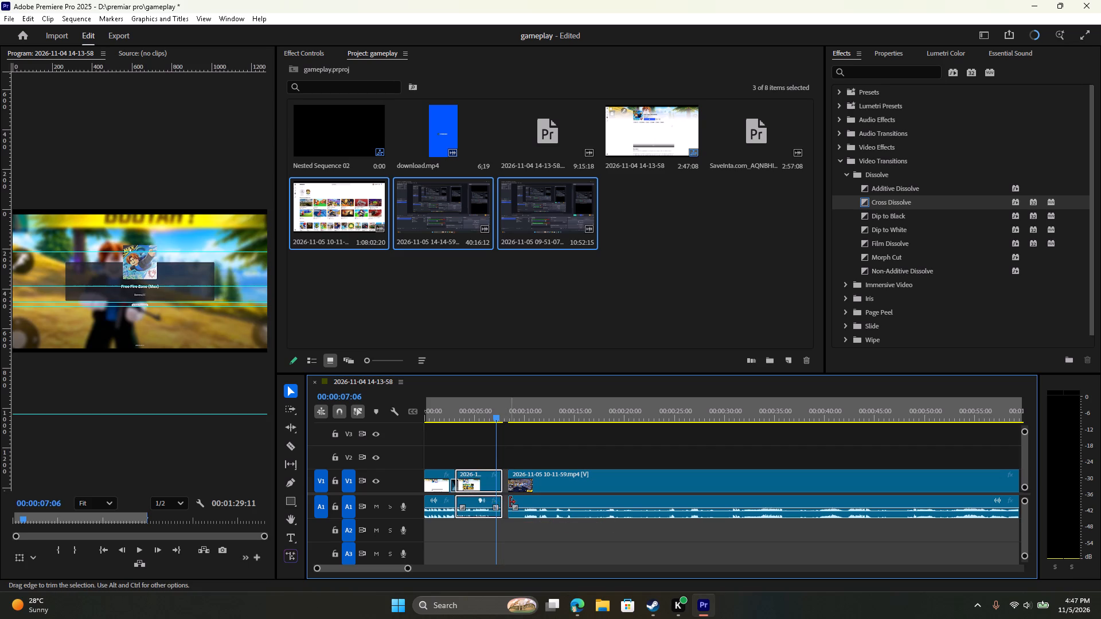
Trim the start of the following gameplay clip to about 00:00:10 and close the gap before it.
left_click_drag(508, 501, 525, 504)
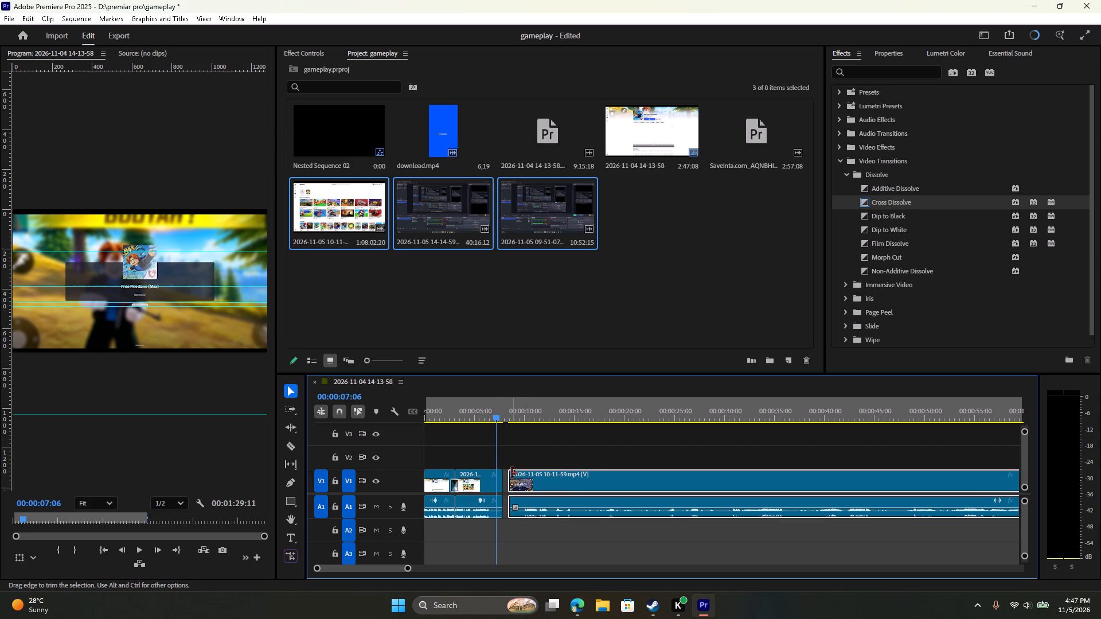
left_click_drag(511, 473, 525, 476)
right_click(507, 491)
left_click(519, 503)
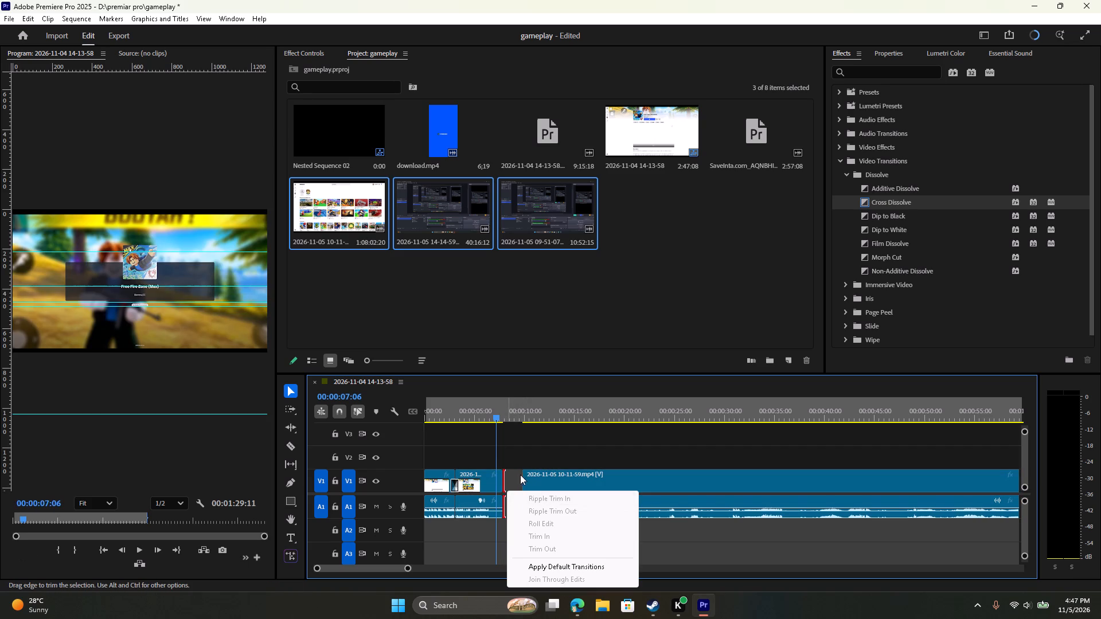
left_click(513, 476)
right_click(513, 476)
left_click(525, 480)
left_click(503, 481)
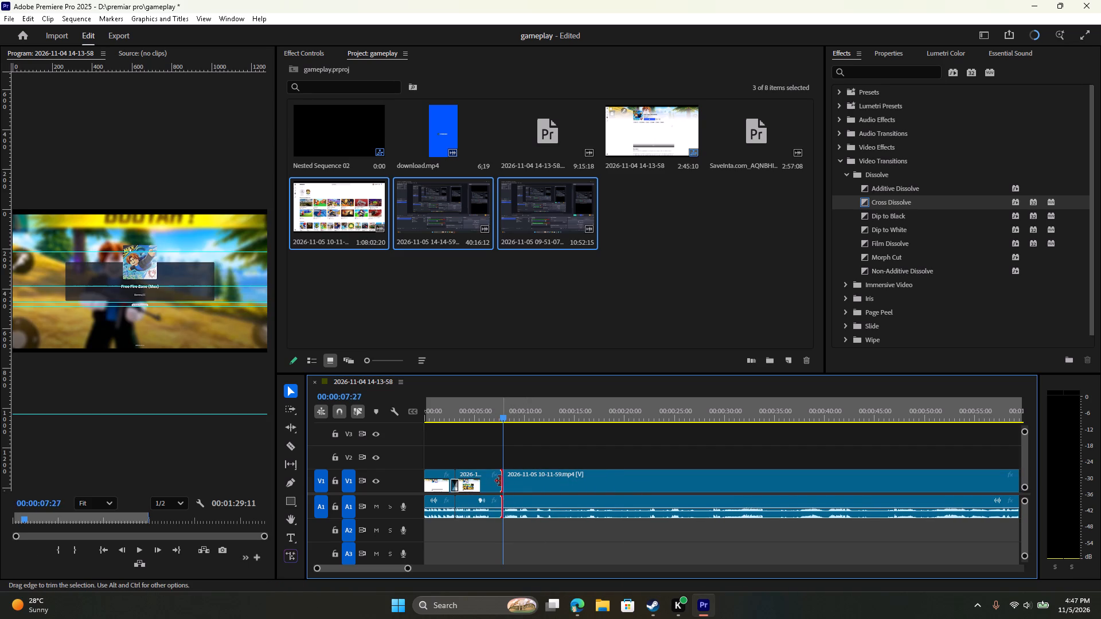
Move the gameplay clip about one second earlier so it overwrites the end of the loading-screen clip.
left_click_drag(530, 486, 519, 486)
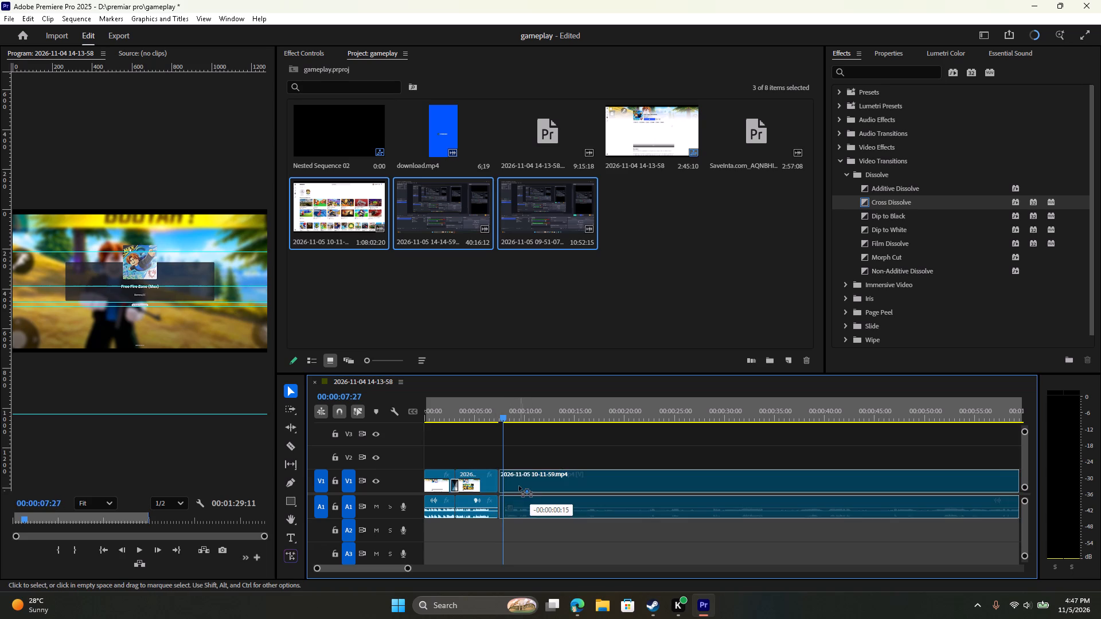
left_click_drag(519, 486, 518, 487)
Apply a Cross Dissolve on V1 between the loading-screen clip and the lobby footage.
left_click_drag(873, 203, 871, 204)
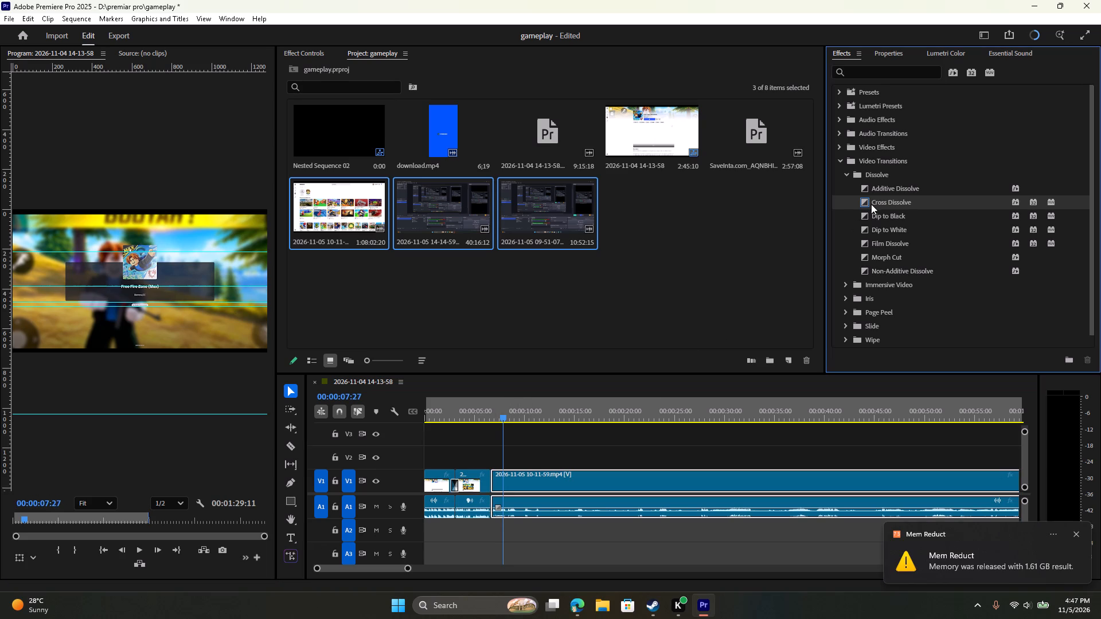
left_click_drag(871, 204, 491, 479)
Play from just before the new transition through the lobby and gameplay, and split the clip at about 00:00:29:12.
left_click_drag(496, 408, 485, 409)
key("space")
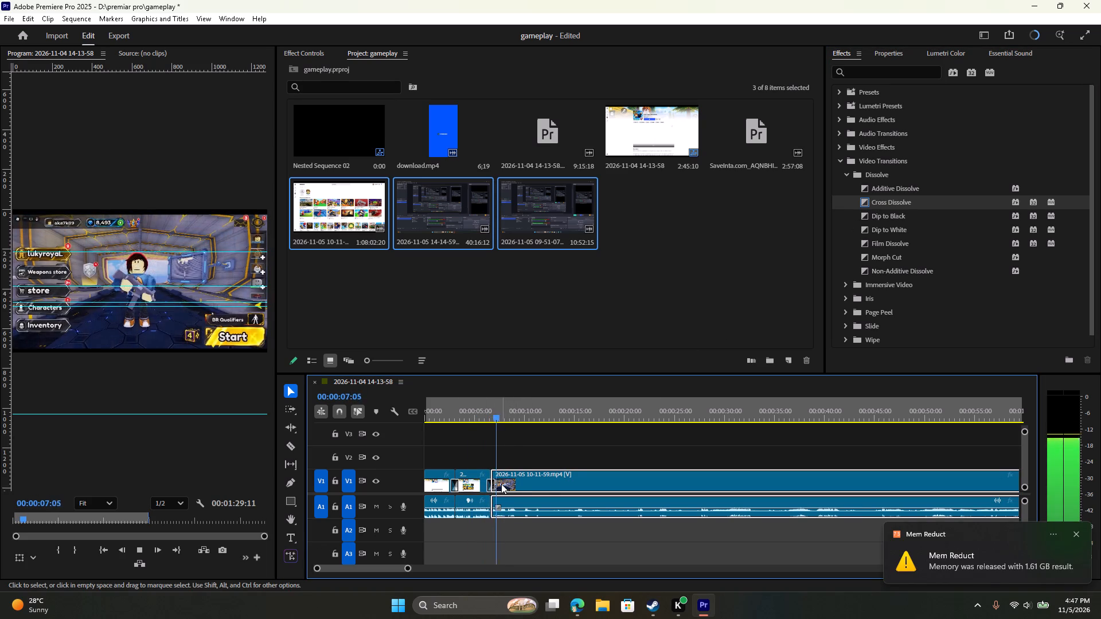
scroll(501, 484, "down", 7)
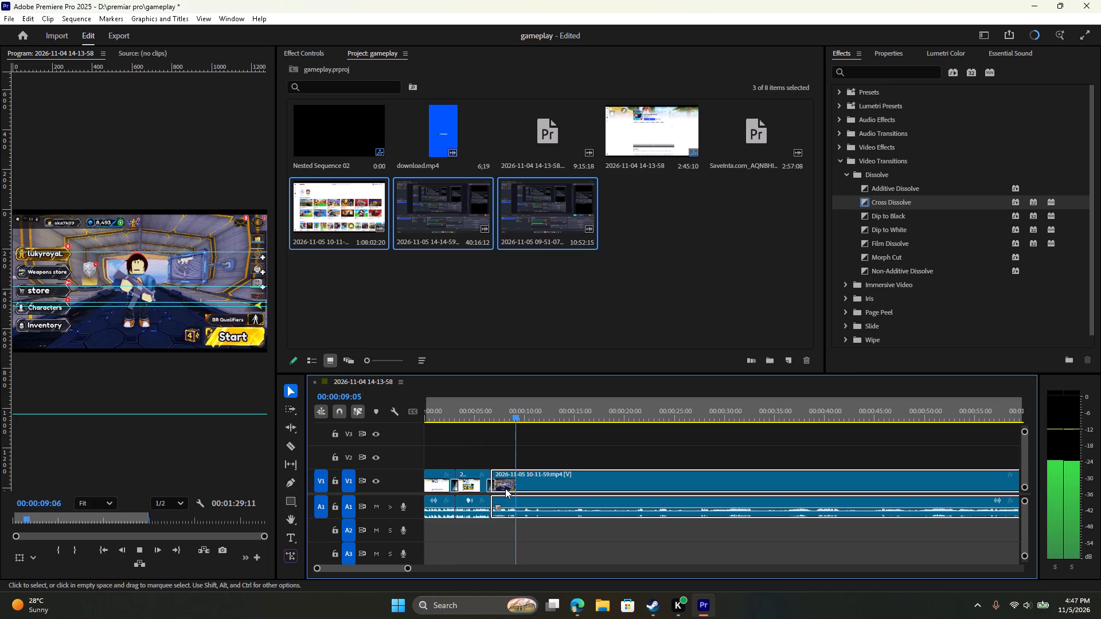
scroll(506, 486, "down", 3)
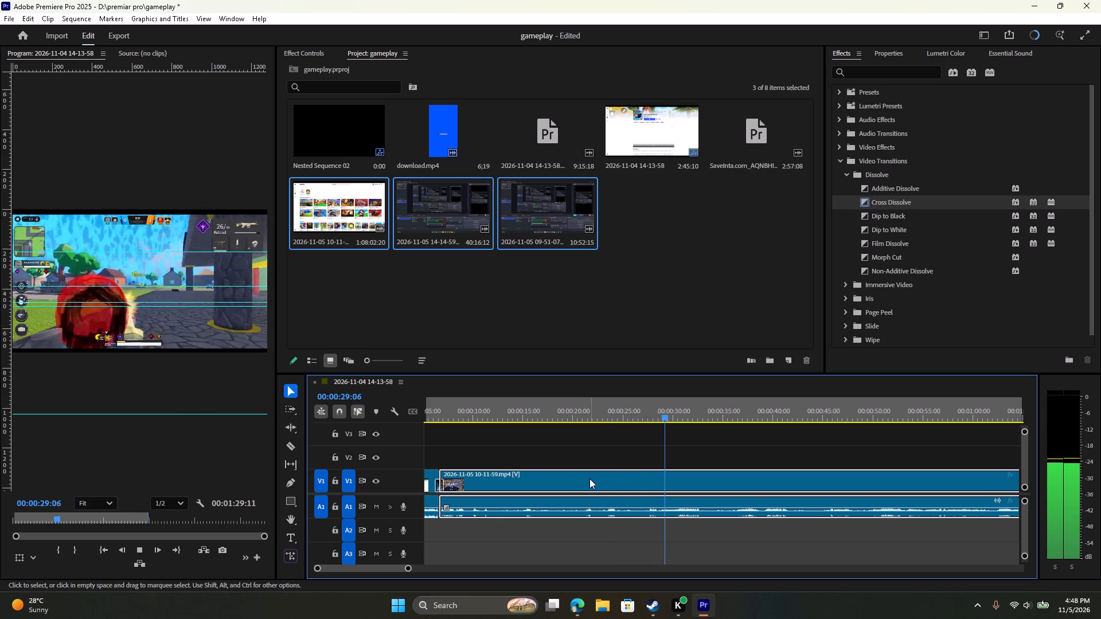
key("space")
key("c")
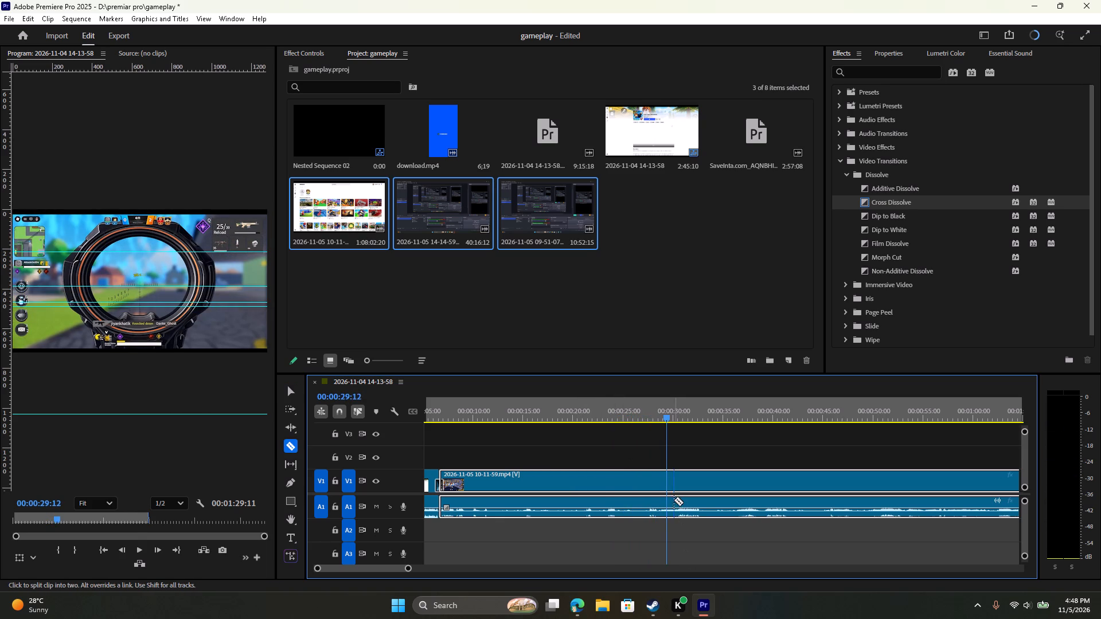
left_click(664, 497)
Replay the section before the new cut and trim that clip's end back to 00:00:14:17.
left_click_drag(668, 432, 531, 448)
left_click_drag(669, 405, 581, 417)
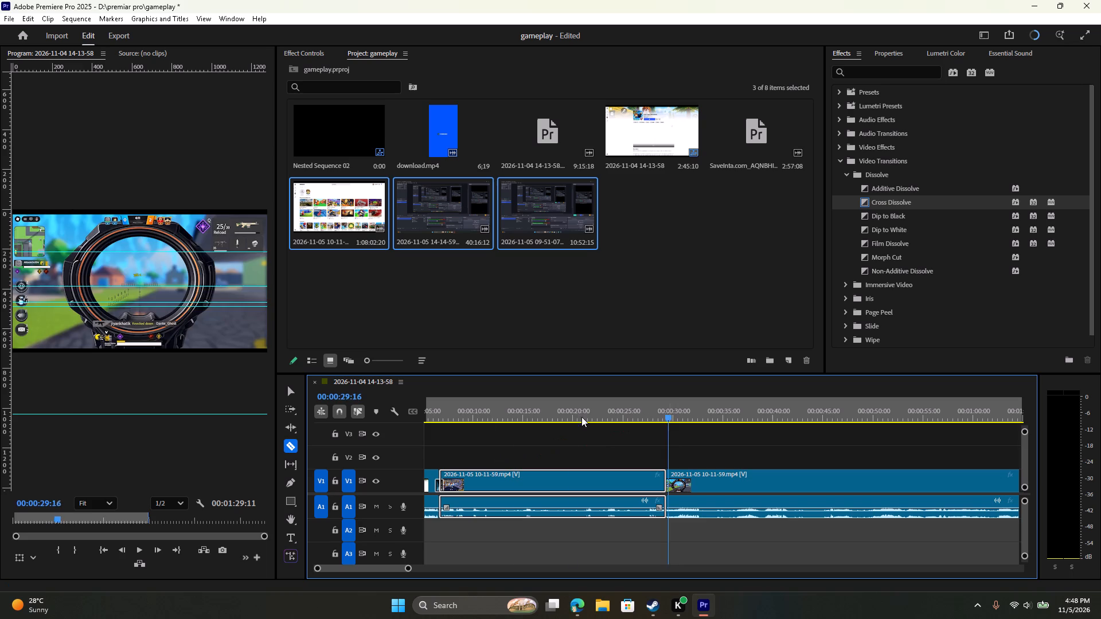
left_click_drag(581, 417, 454, 419)
key("space")
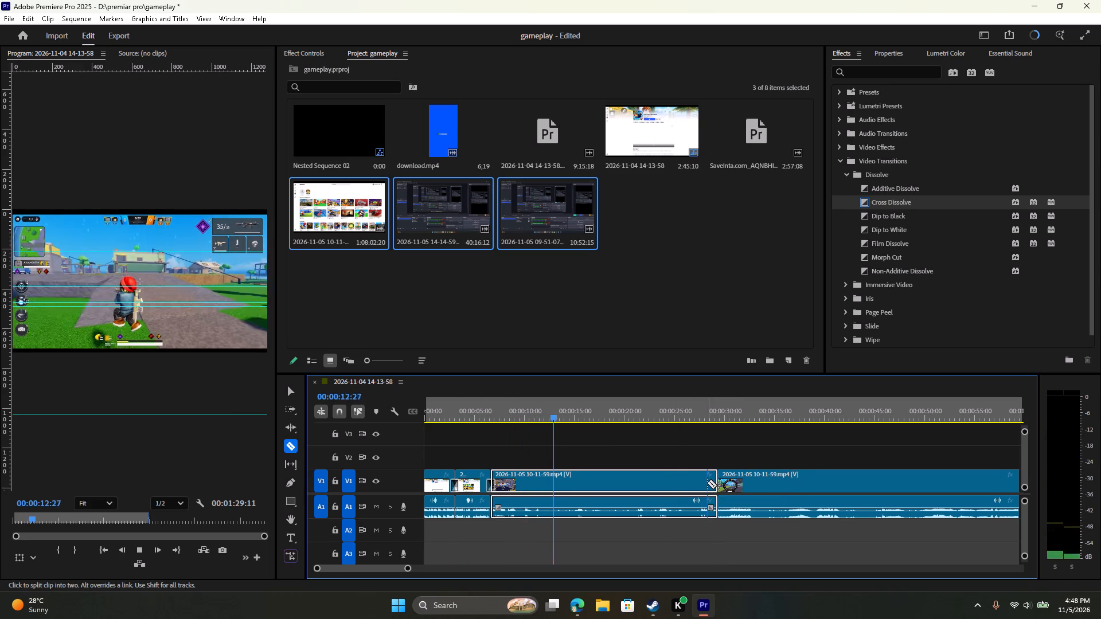
key("space")
key("c")
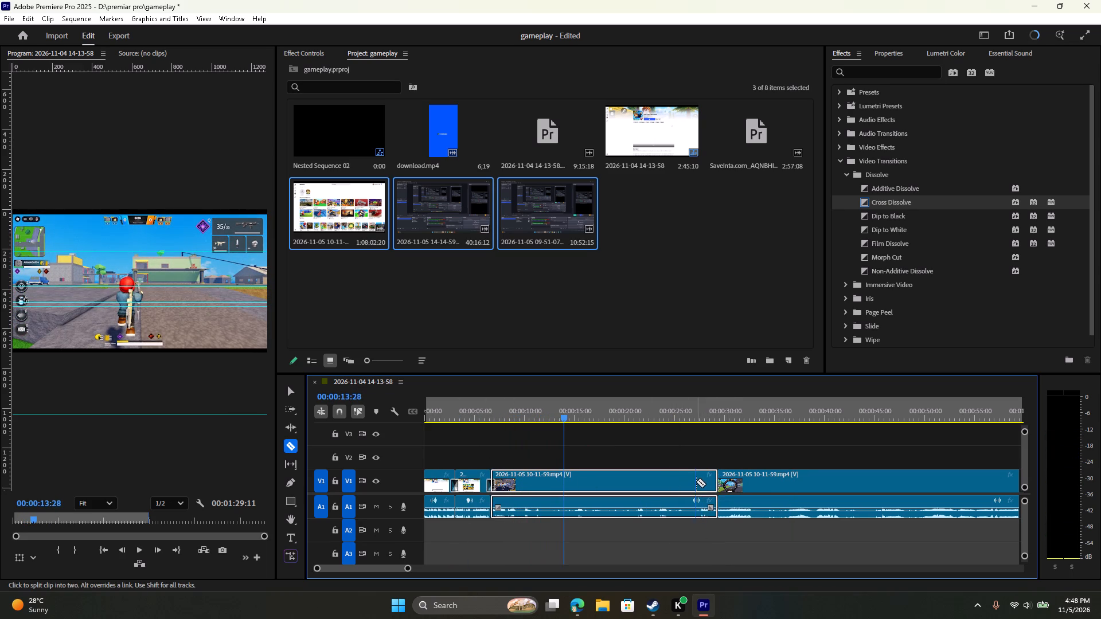
key("v")
left_click_drag(716, 477, 581, 467)
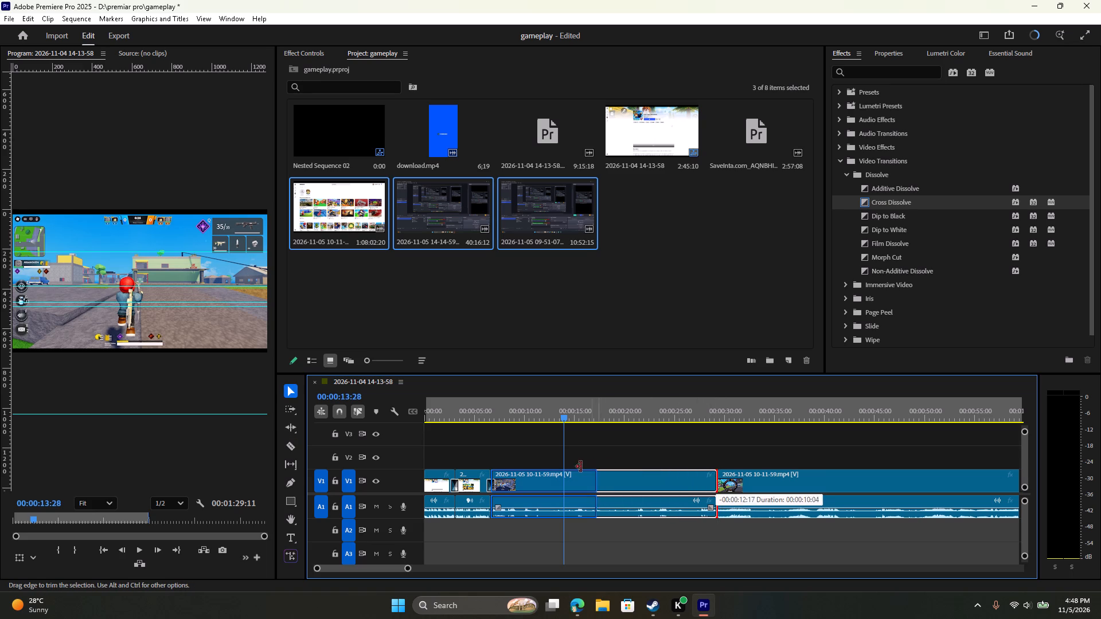
left_click_drag(581, 467, 567, 469)
Close the gap between the trimmed clip's end at 00:00:14:17 and the next gameplay clip.
right_click_drag(612, 493, 619, 494)
left_click_drag(629, 495, 637, 495)
right_click(640, 467)
left_click(659, 481)
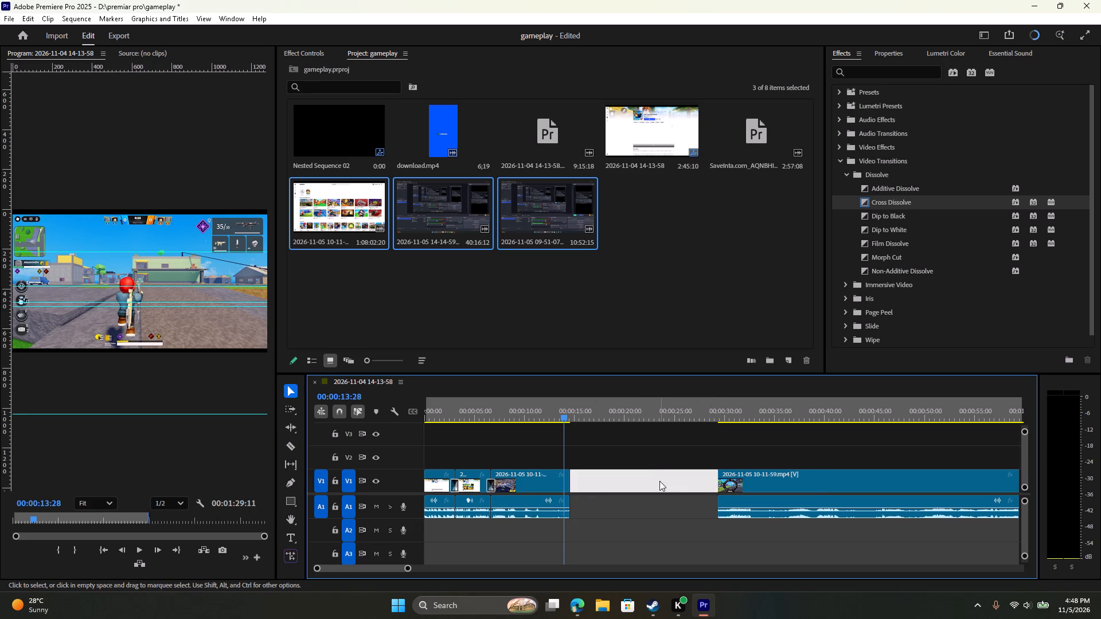
right_click(659, 481)
left_click(679, 489)
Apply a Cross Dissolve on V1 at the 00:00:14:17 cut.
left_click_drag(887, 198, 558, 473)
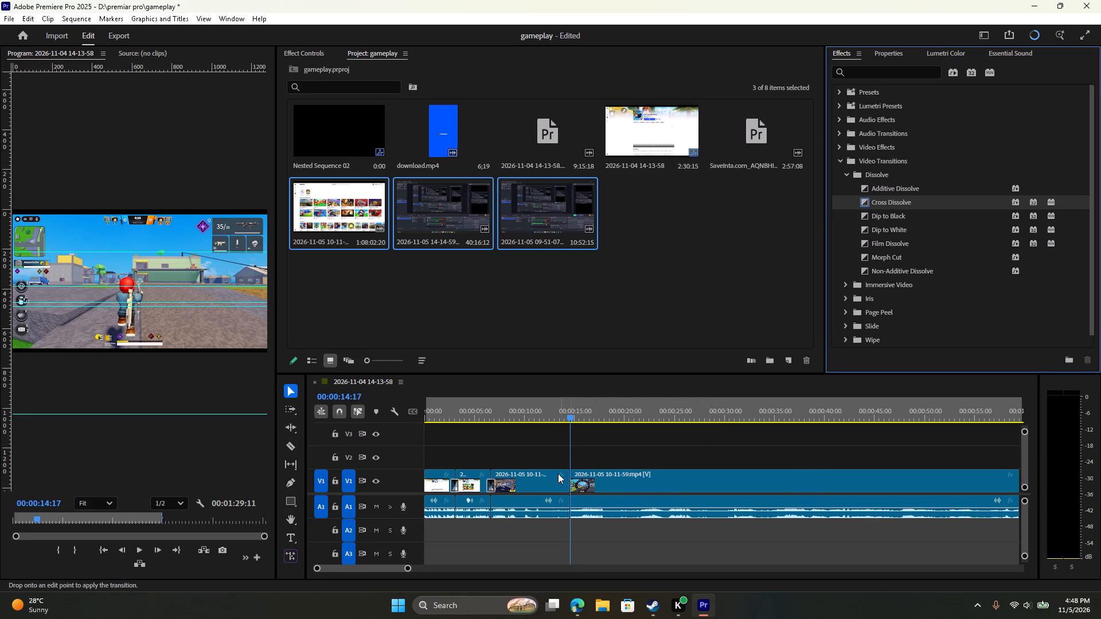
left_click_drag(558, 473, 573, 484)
Play past the 00:00:14:17 cut, trim the following clip's start to 00:00:21:15 and close the gap.
key("space")
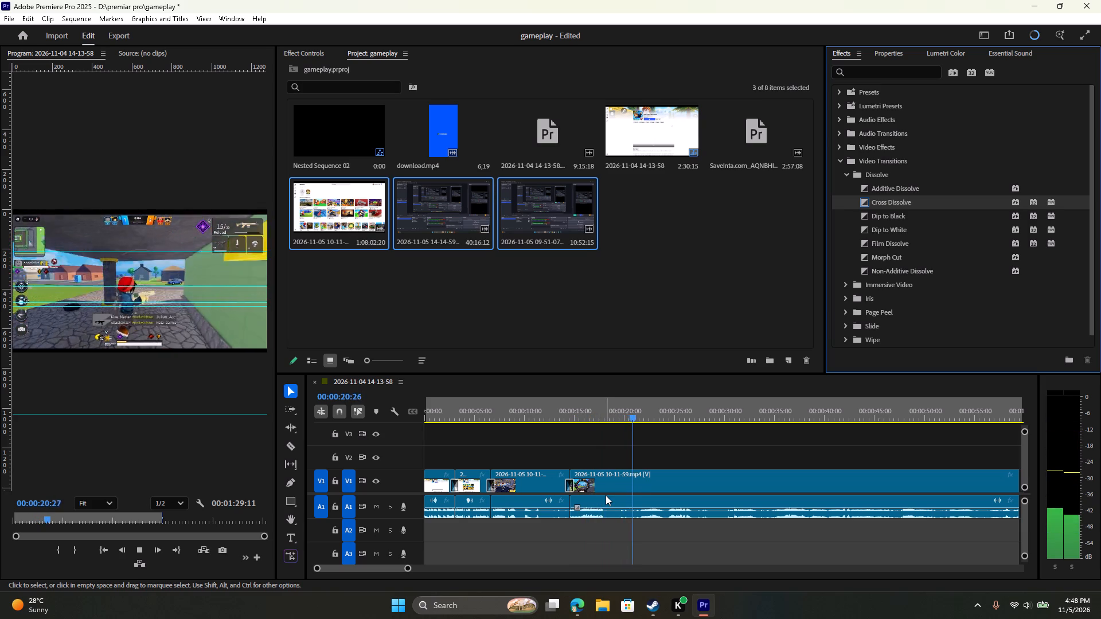
key("space")
left_click_drag(573, 473, 589, 476)
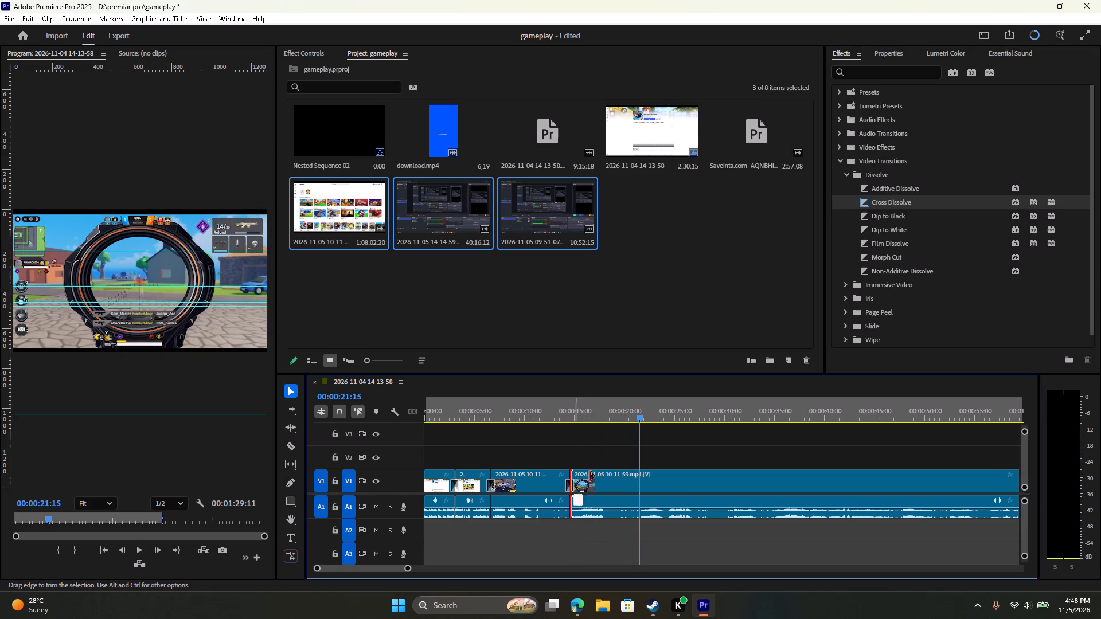
left_click_drag(589, 476, 641, 487)
right_click(623, 490)
left_click_drag(624, 493, 634, 496)
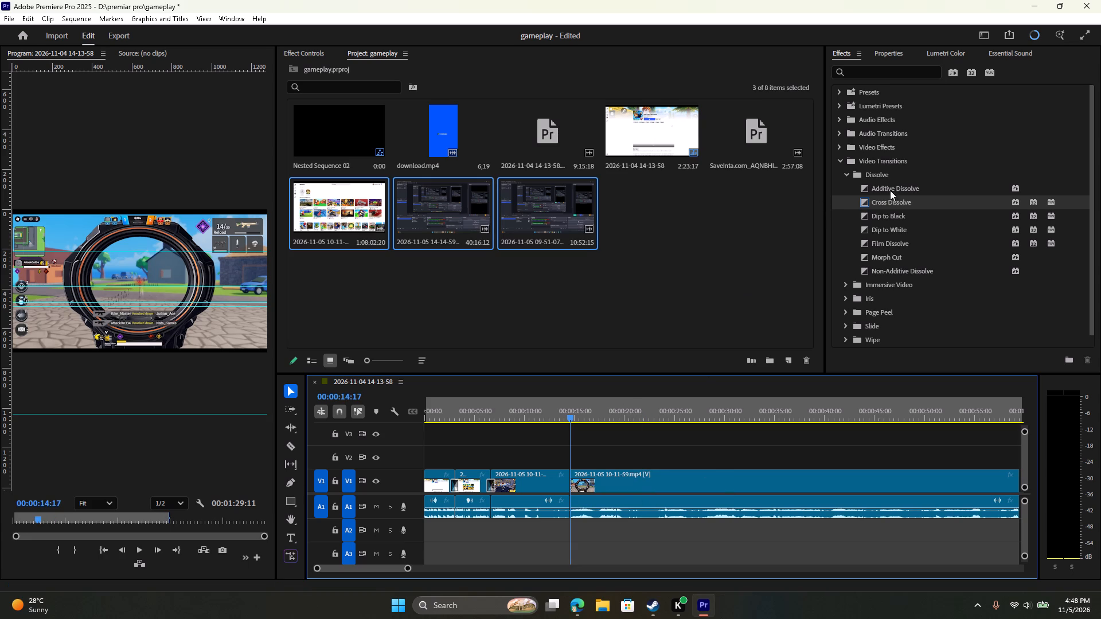
Apply a Cross Dissolve on V1 at the 00:00:14:17 cut, ahead of the newly trimmed clip.
left_click_drag(883, 205, 574, 482)
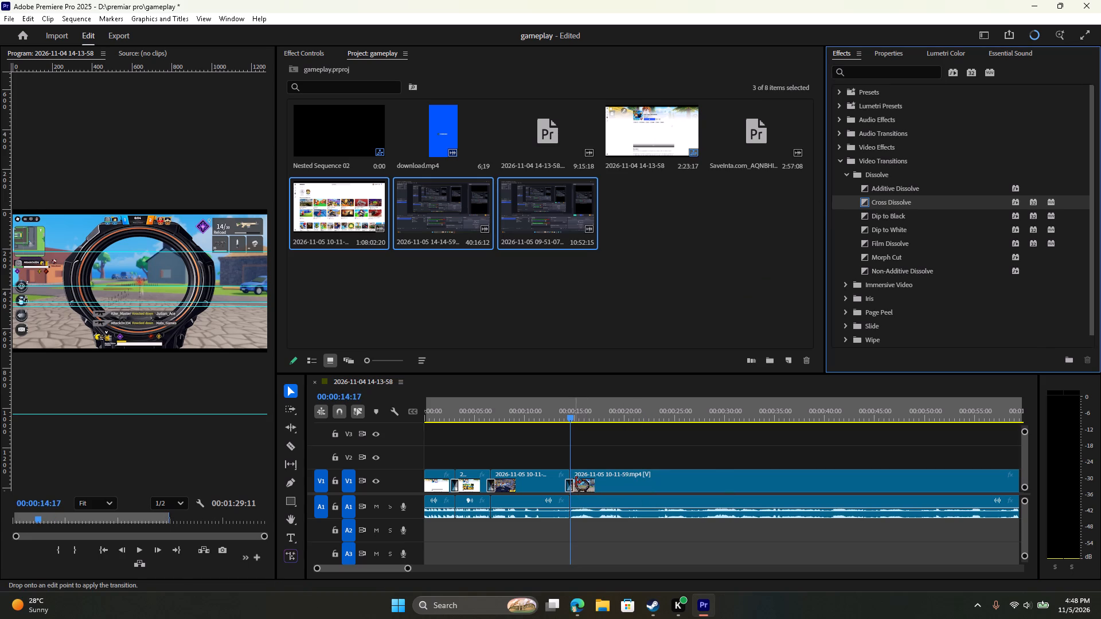
Play on from 00:00:14:17 to the gap ending at 00:01:03:22 and close that gap.
key("space")
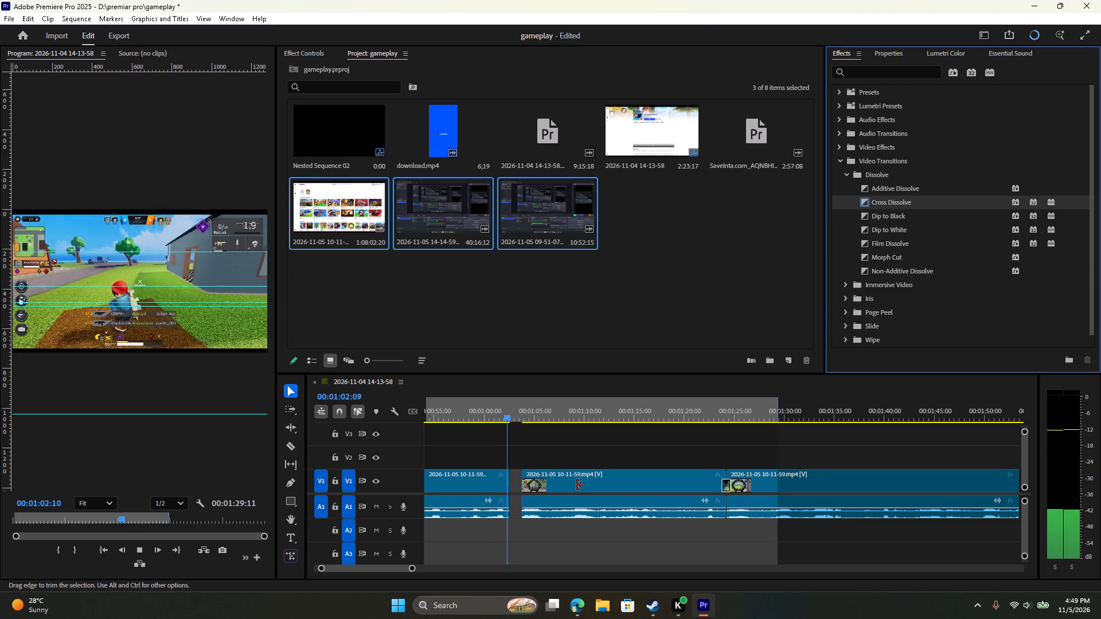
key("space")
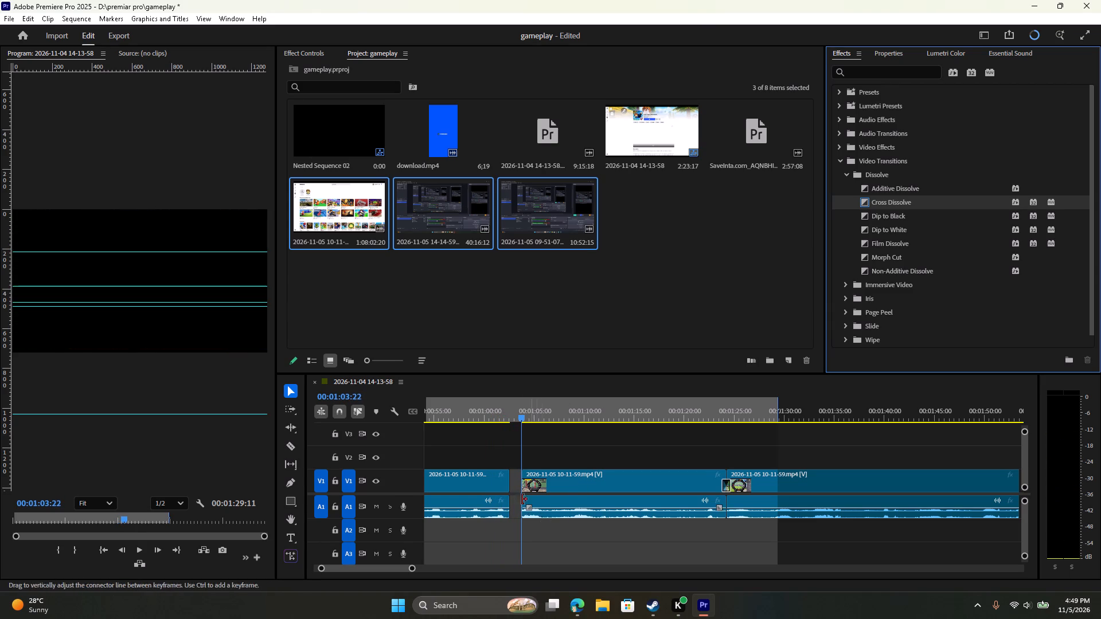
right_click(516, 489)
right_click(516, 489)
left_click(528, 492)
Apply a Cross Dissolve on V1 at the 00:01:02:17 cut.
left_click_drag(893, 197, 879, 216)
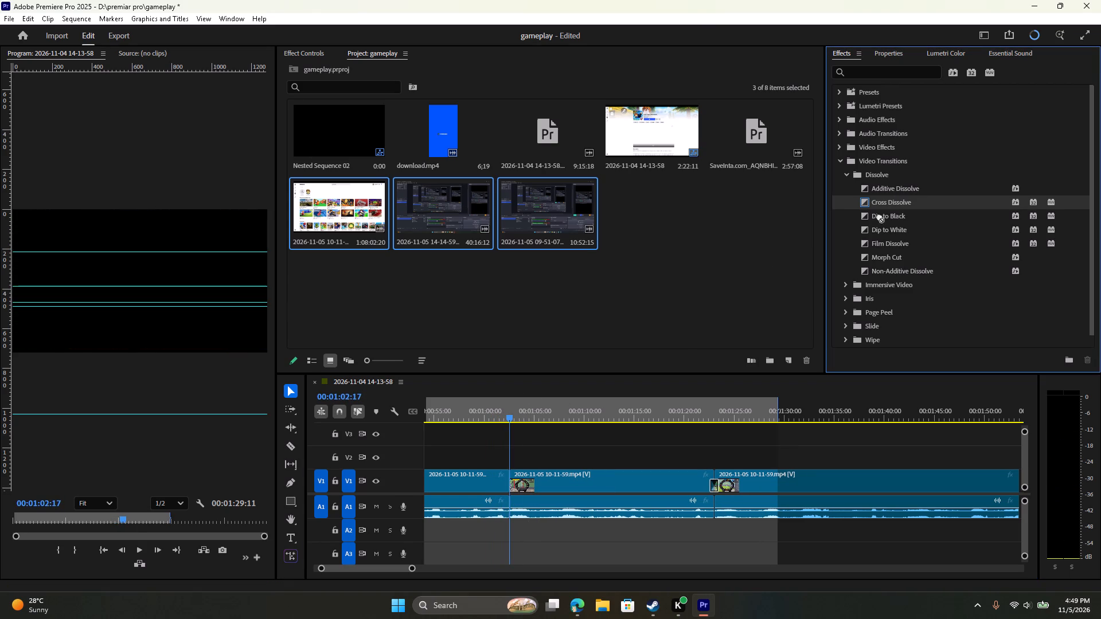
left_click_drag(879, 216, 509, 475)
Play on from 00:01:02:05, trim the end of that V1 clip back to 00:01:16:27 and close the gap.
left_click(507, 412)
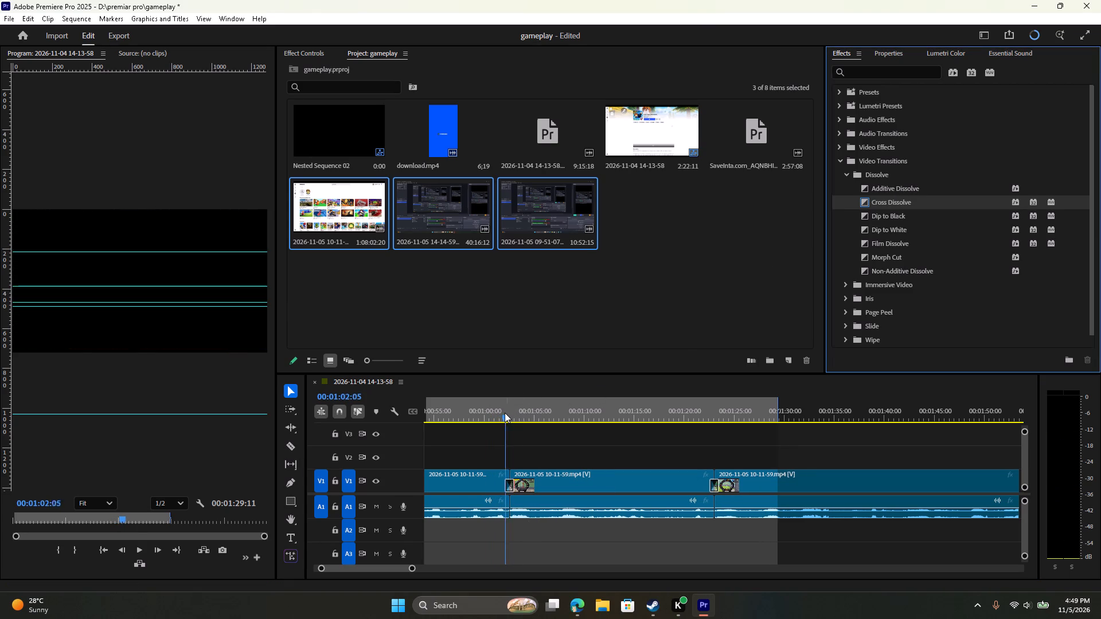
key("space")
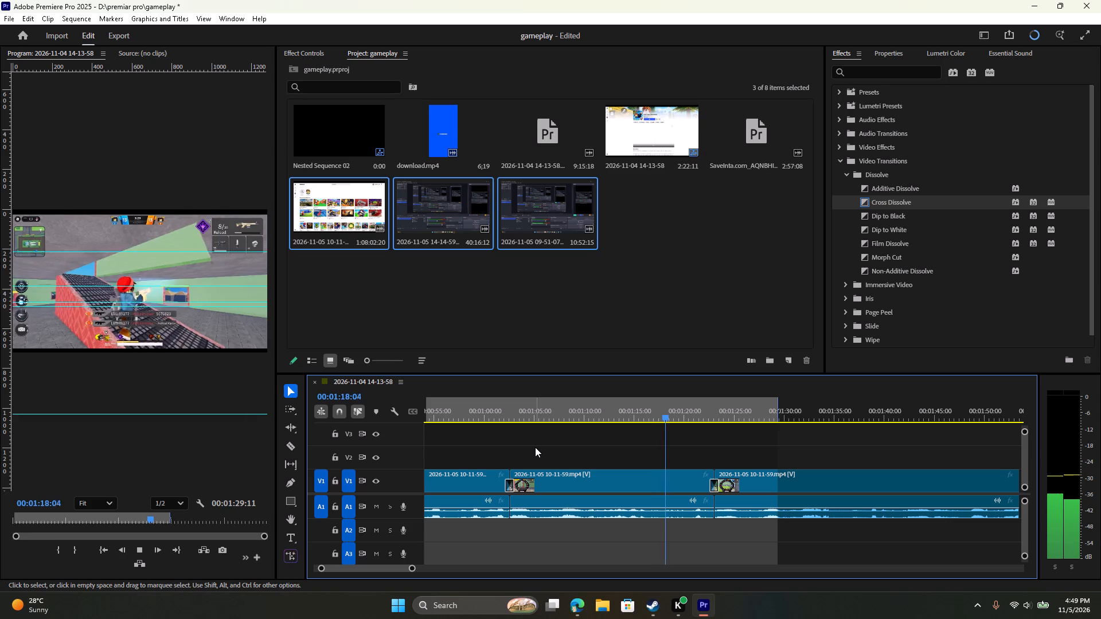
key("space")
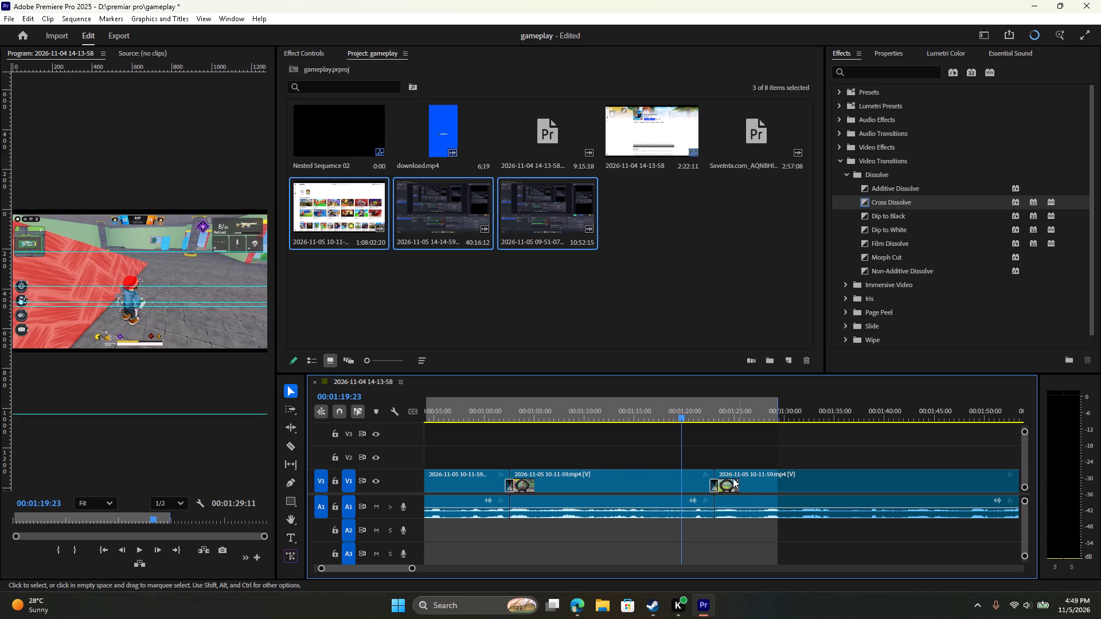
left_click_drag(713, 473, 655, 475)
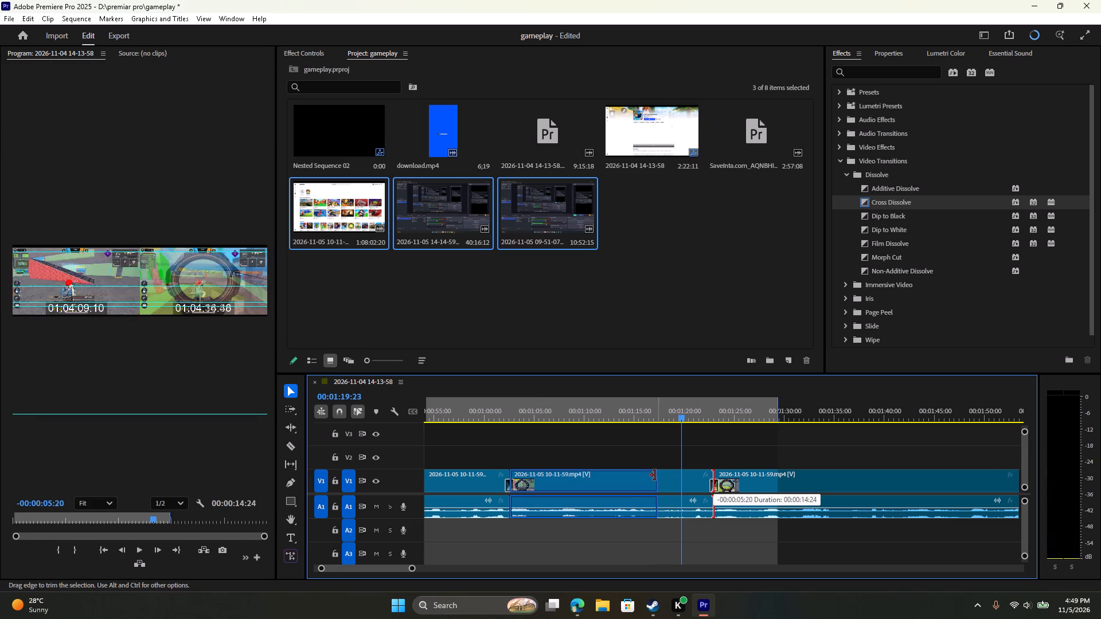
left_click_drag(655, 475, 652, 475)
right_click(685, 486)
left_click(688, 493)
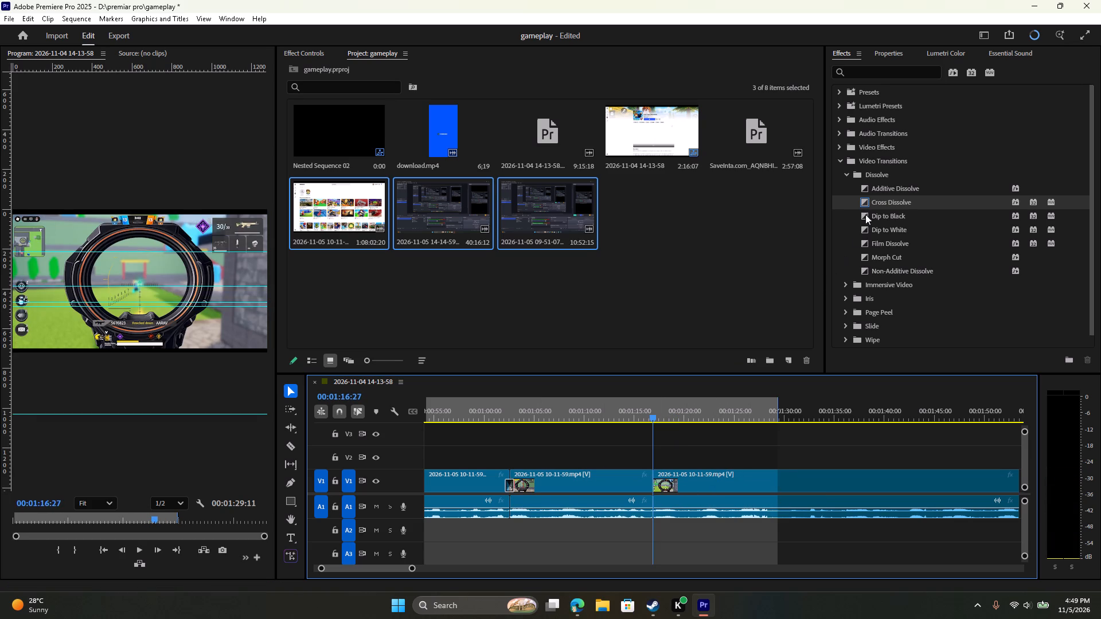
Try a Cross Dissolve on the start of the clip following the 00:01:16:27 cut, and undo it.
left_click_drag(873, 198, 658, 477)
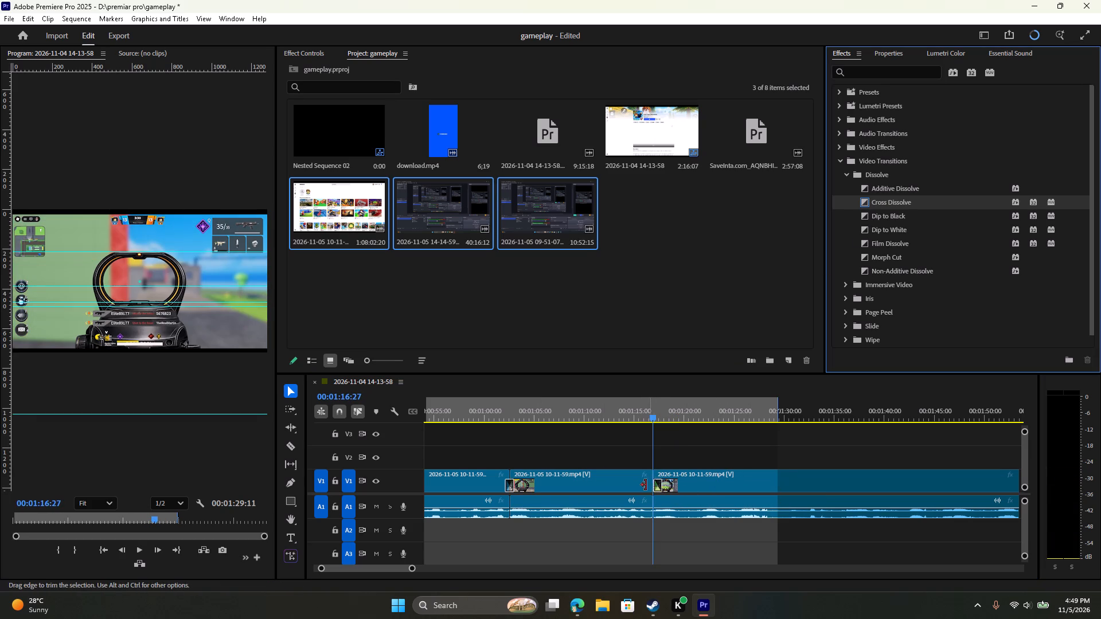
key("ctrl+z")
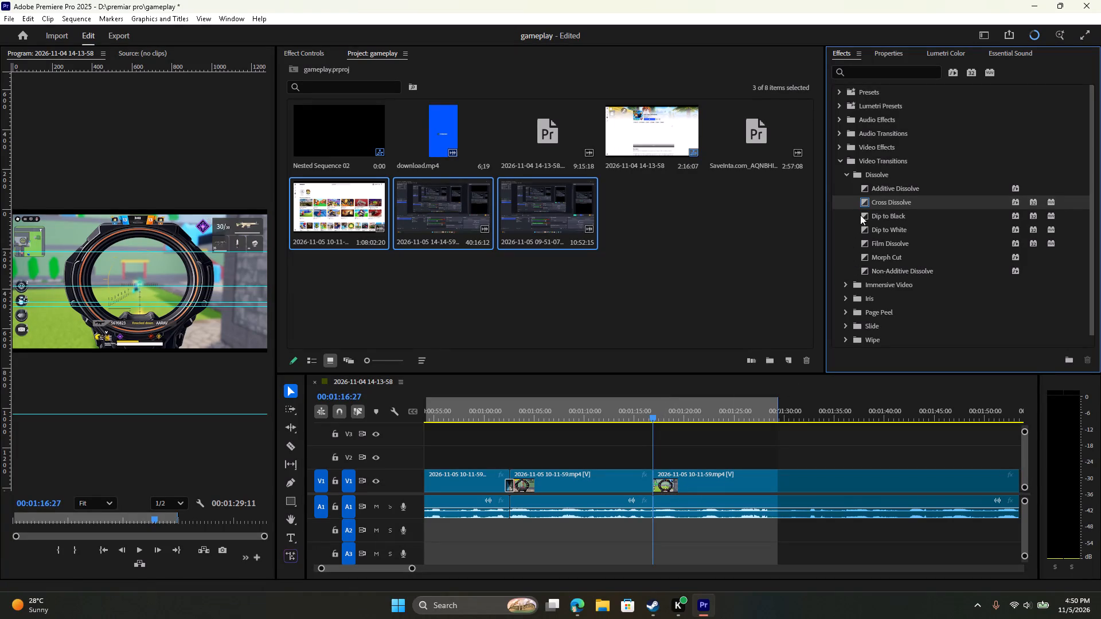
Apply a Cross Dissolve on V1 across the 00:01:16:27 cut.
left_click_drag(863, 201, 653, 481)
Play on past the 00:01:16:27 cut and extend the sequence's Out point to the end of the last clip.
key("space")
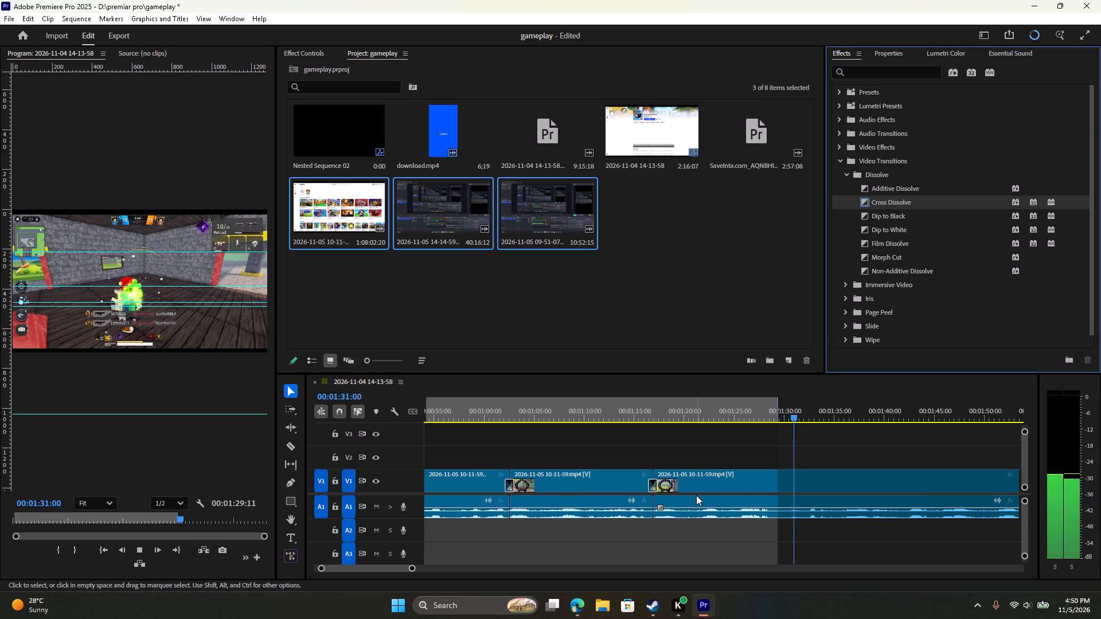
scroll(717, 497, "down", 2)
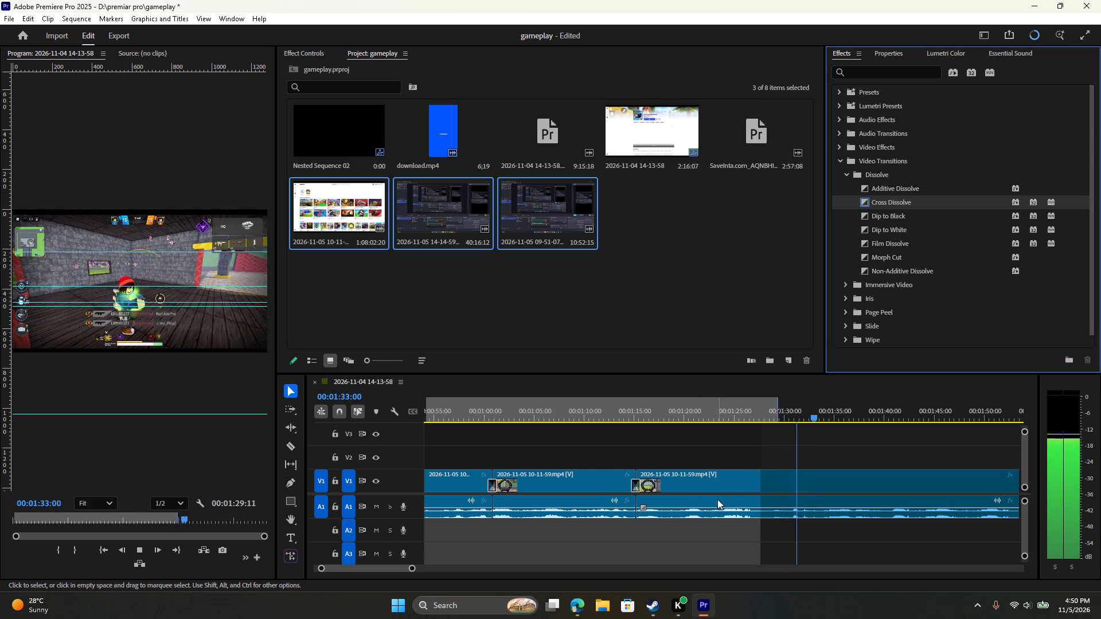
scroll(717, 499, "down", 10)
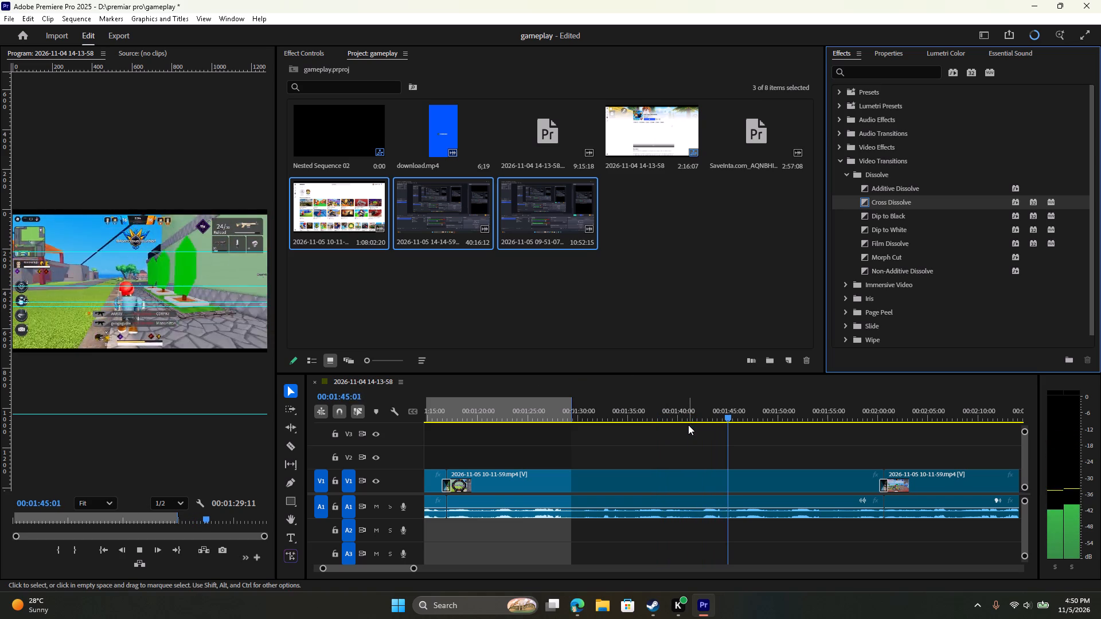
scroll(688, 424, "down", 6)
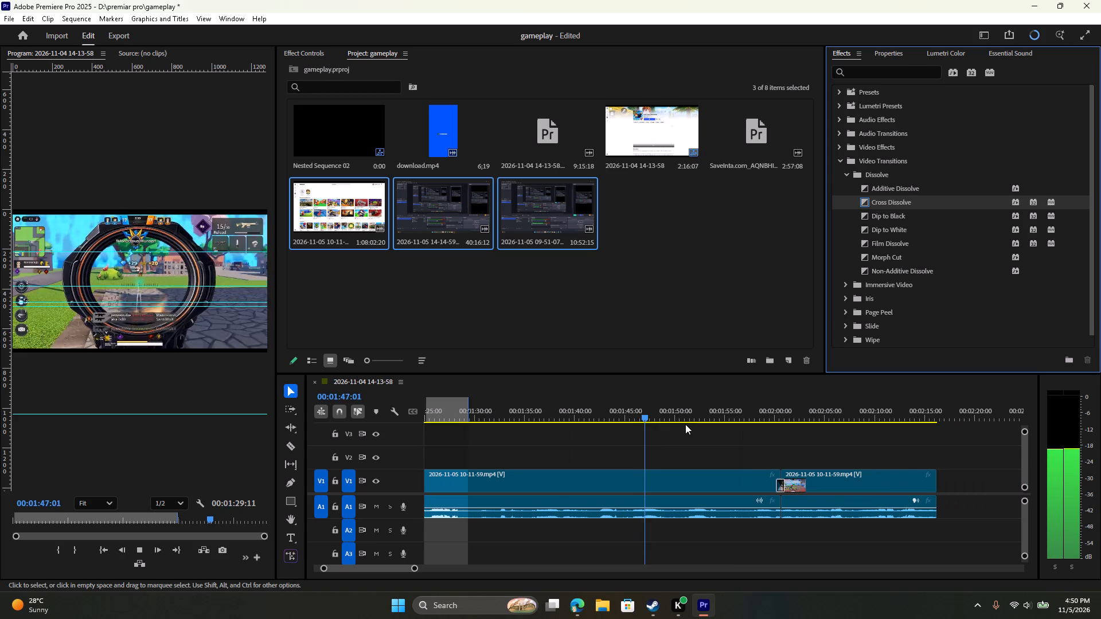
left_click_drag(468, 401, 475, 401)
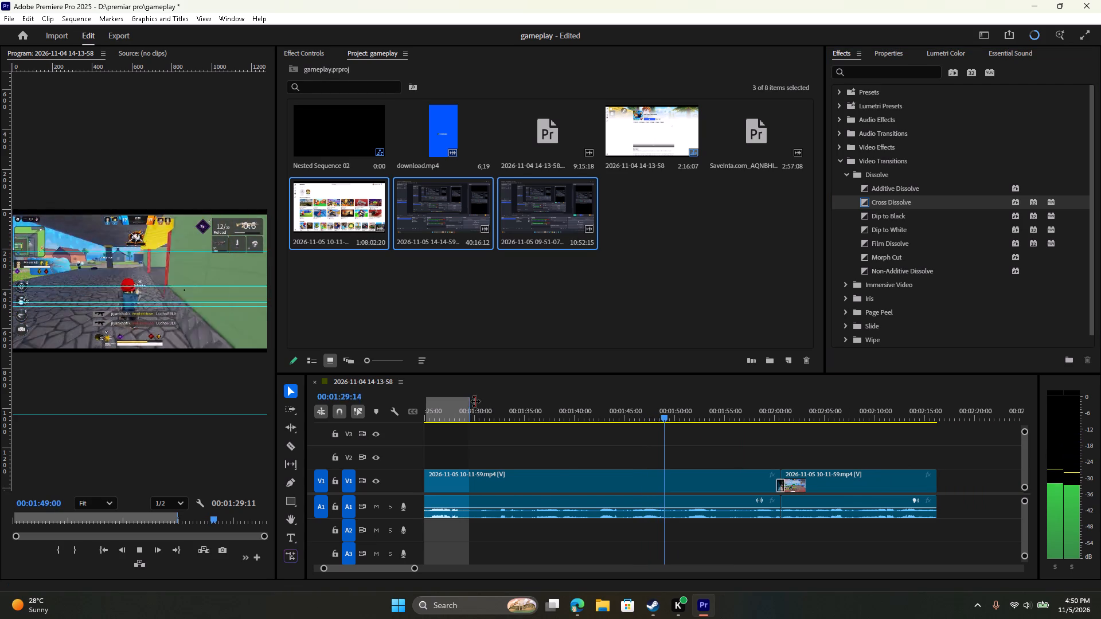
left_click_drag(475, 401, 938, 435)
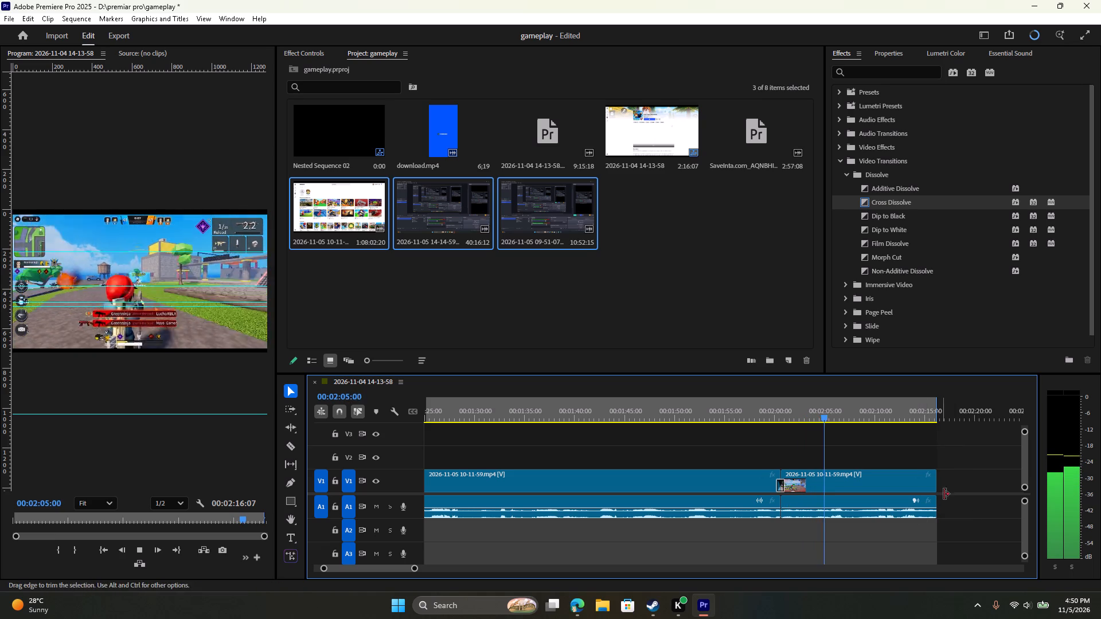
Skim ahead to 00:02:12:07, select all clips in the sequence and nest them under the default name.
left_click_drag(862, 424, 885, 425)
left_click_drag(834, 405, 899, 414)
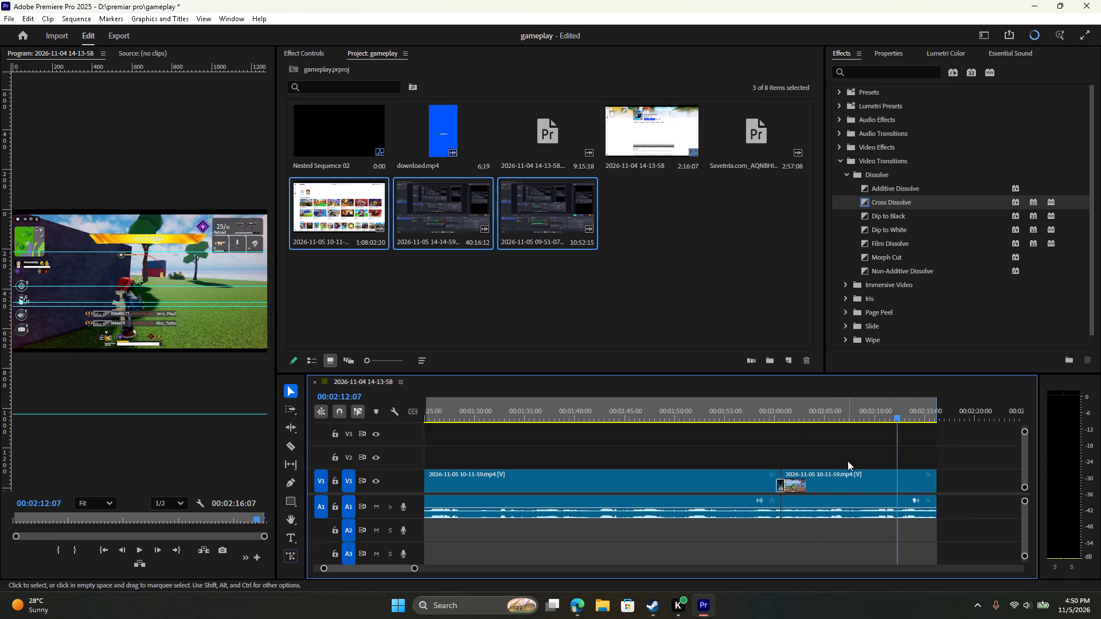
key("ctrl+a")
right_click(834, 481)
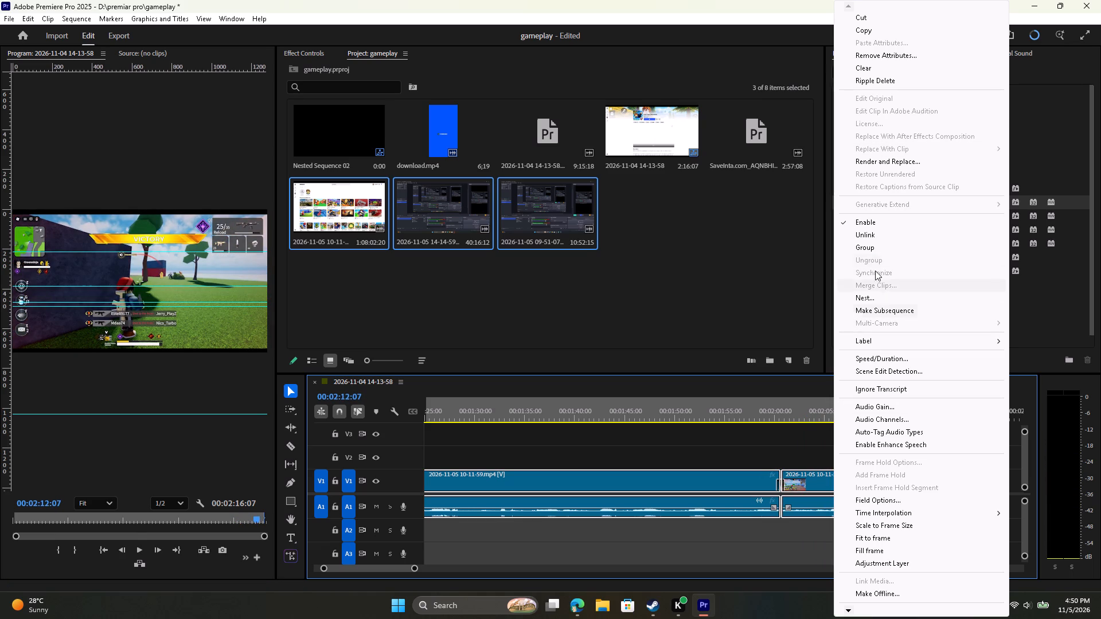
left_click(867, 300)
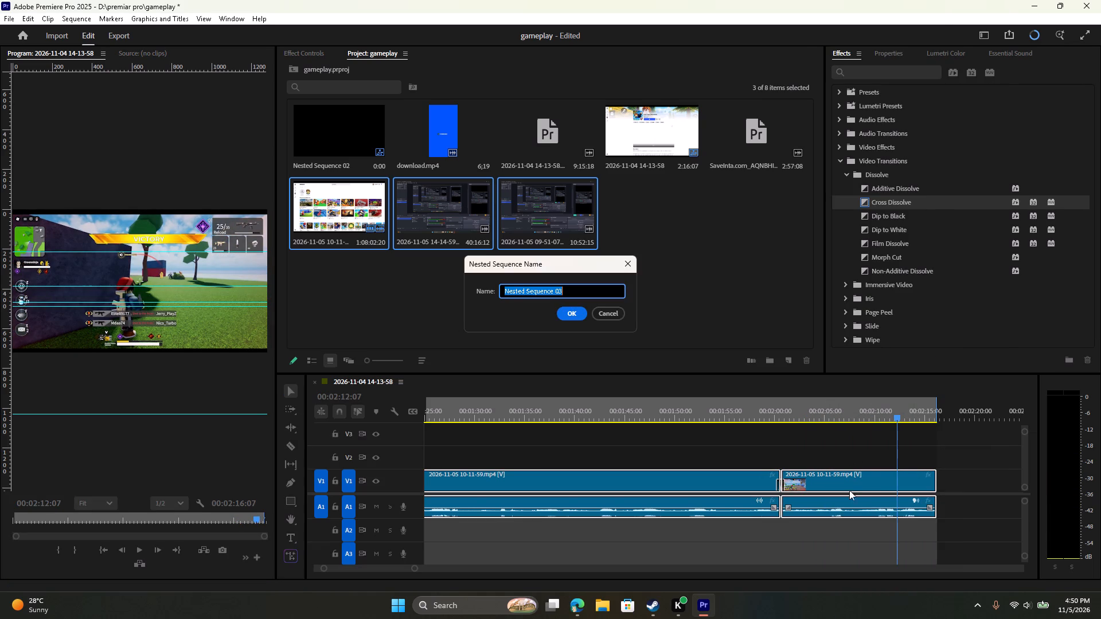
key("Return")
Apply the automatic Lumetri Basic Correction to the nested clip on V1.
left_click(833, 497)
right_click(830, 493)
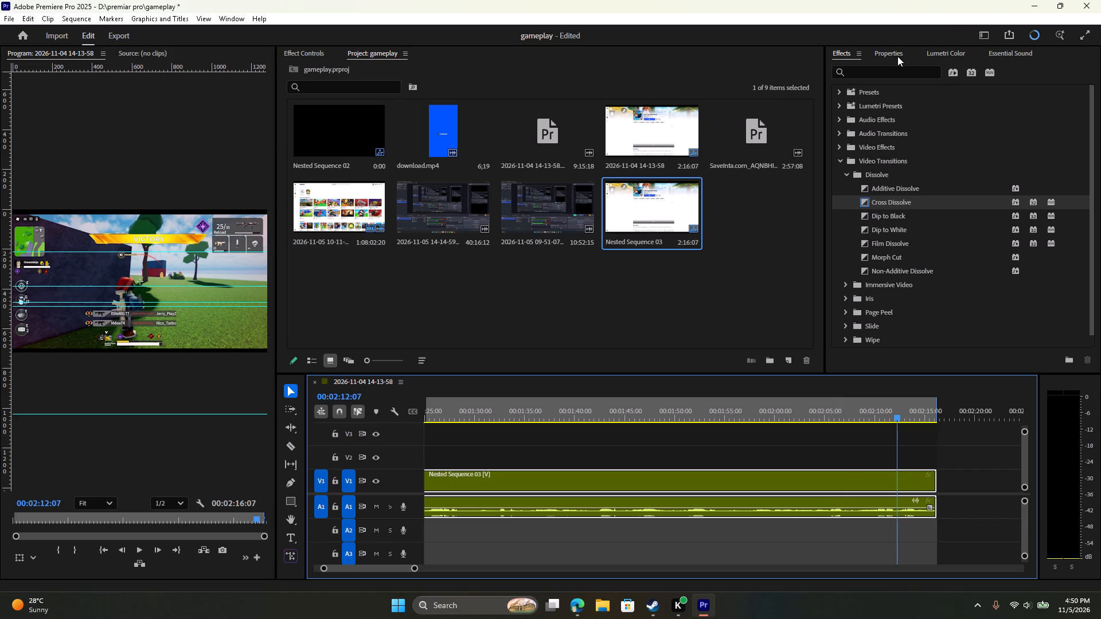
left_click(897, 54)
left_click(951, 50)
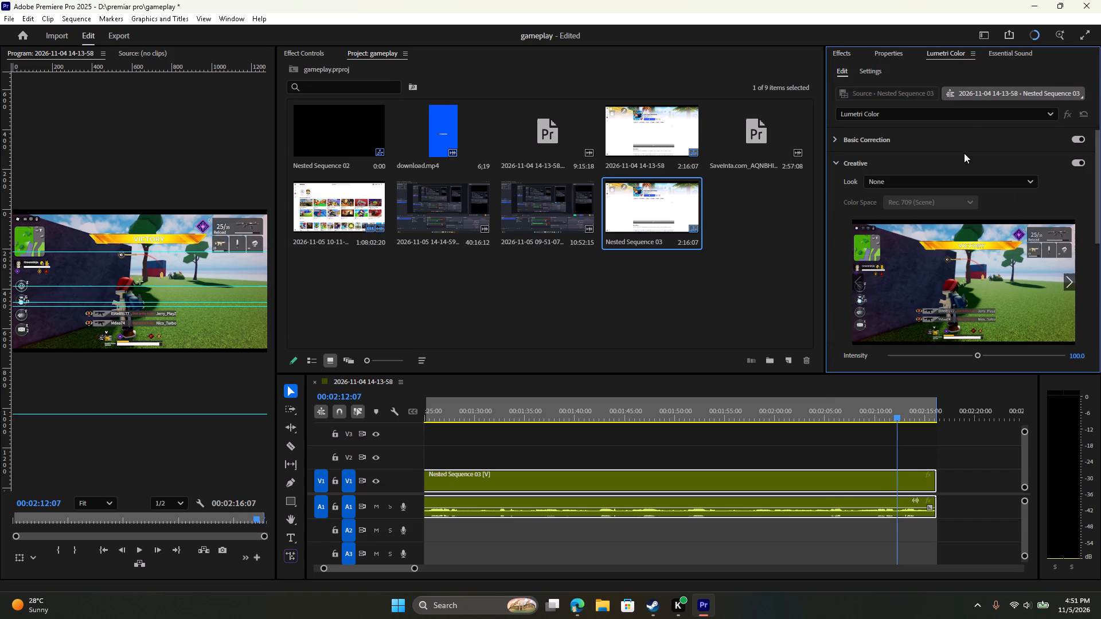
left_click(893, 135)
left_click(1010, 185)
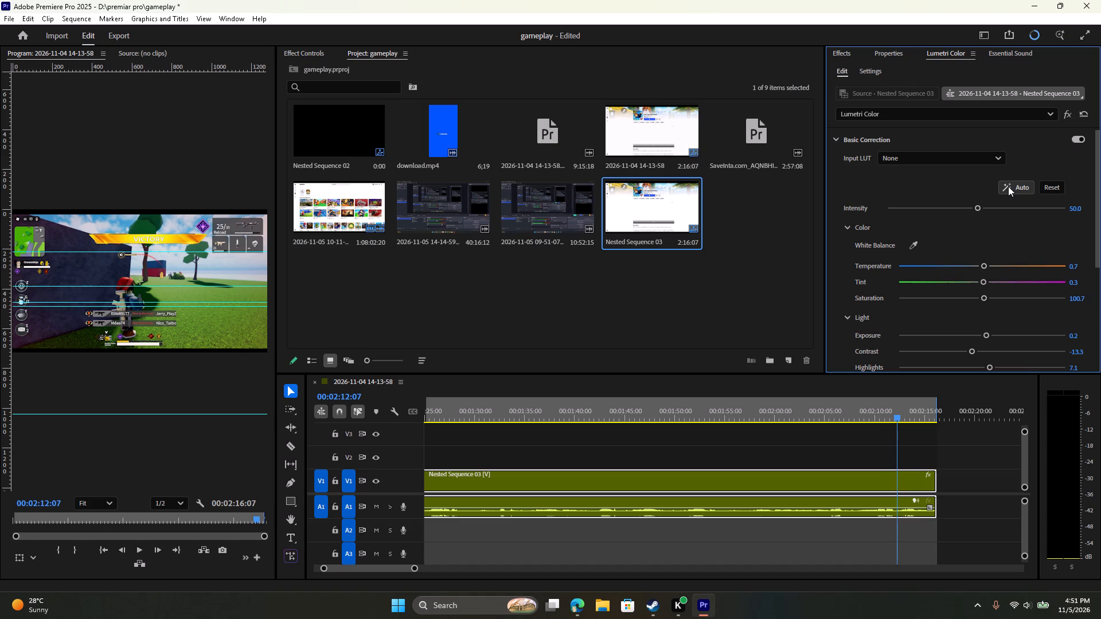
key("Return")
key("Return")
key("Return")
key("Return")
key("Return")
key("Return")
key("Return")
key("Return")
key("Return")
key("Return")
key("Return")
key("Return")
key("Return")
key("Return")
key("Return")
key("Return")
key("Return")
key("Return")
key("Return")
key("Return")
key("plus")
Set the nested clip's Sharpen to 4.8 in the Lumetri Creative adjustments.
scroll(988, 218, "down", 9)
left_click(868, 327)
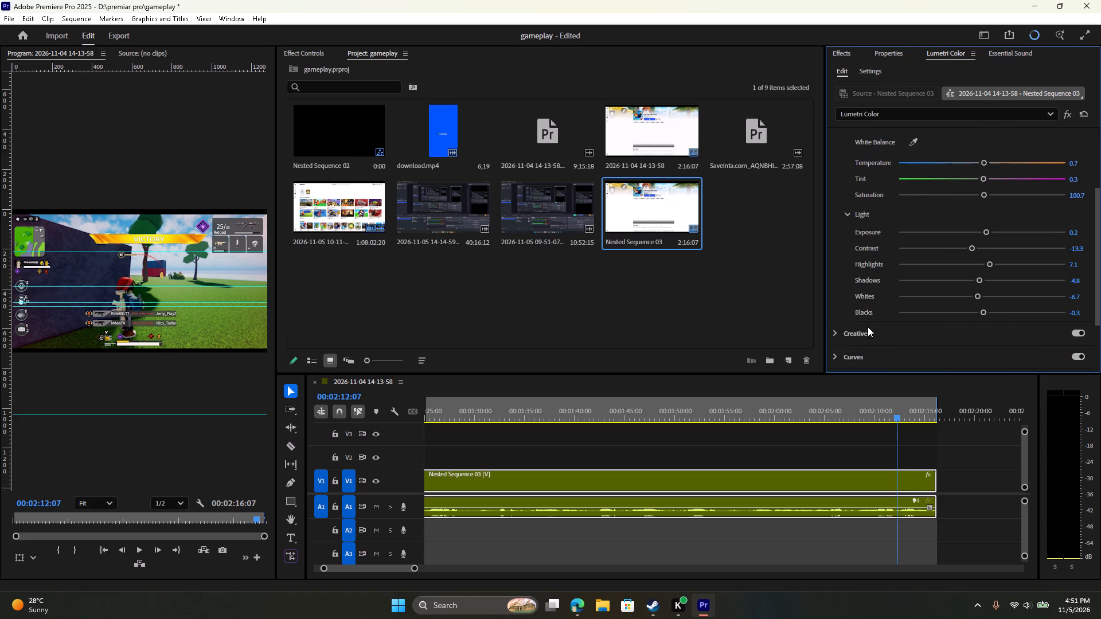
left_click(983, 304)
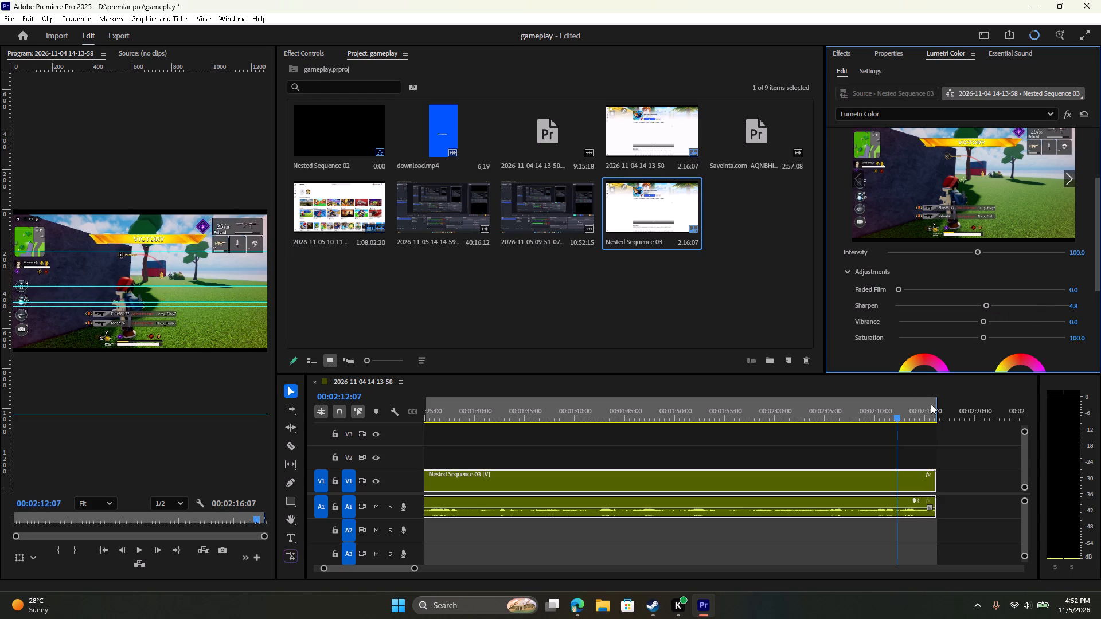
Play the colour-corrected sequence from the start to 00:00:37:27 to review it.
key("Home")
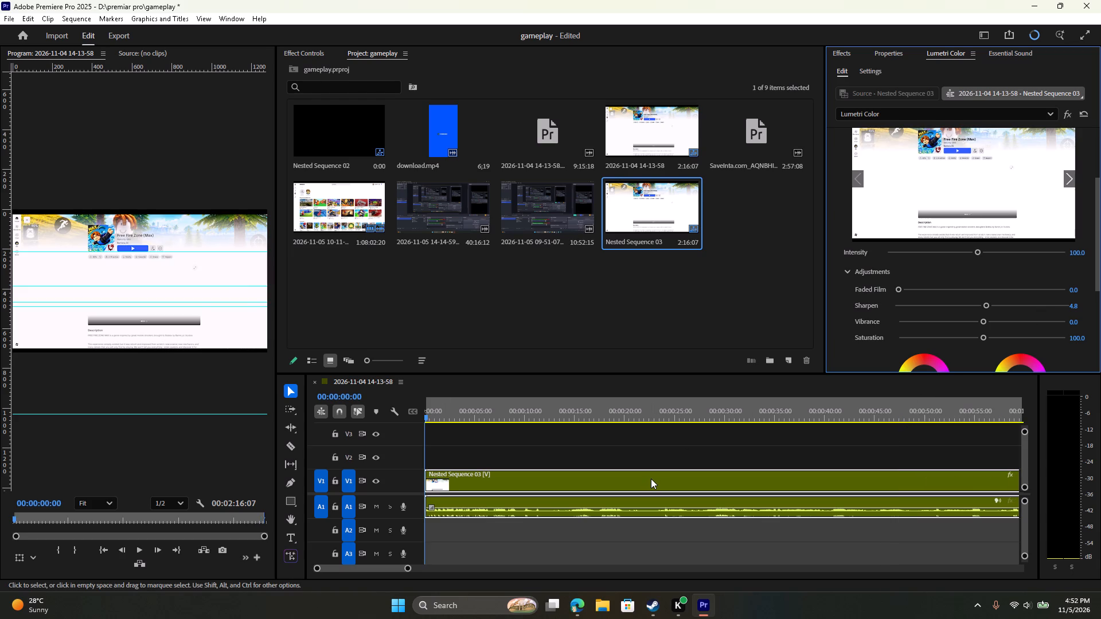
key("space")
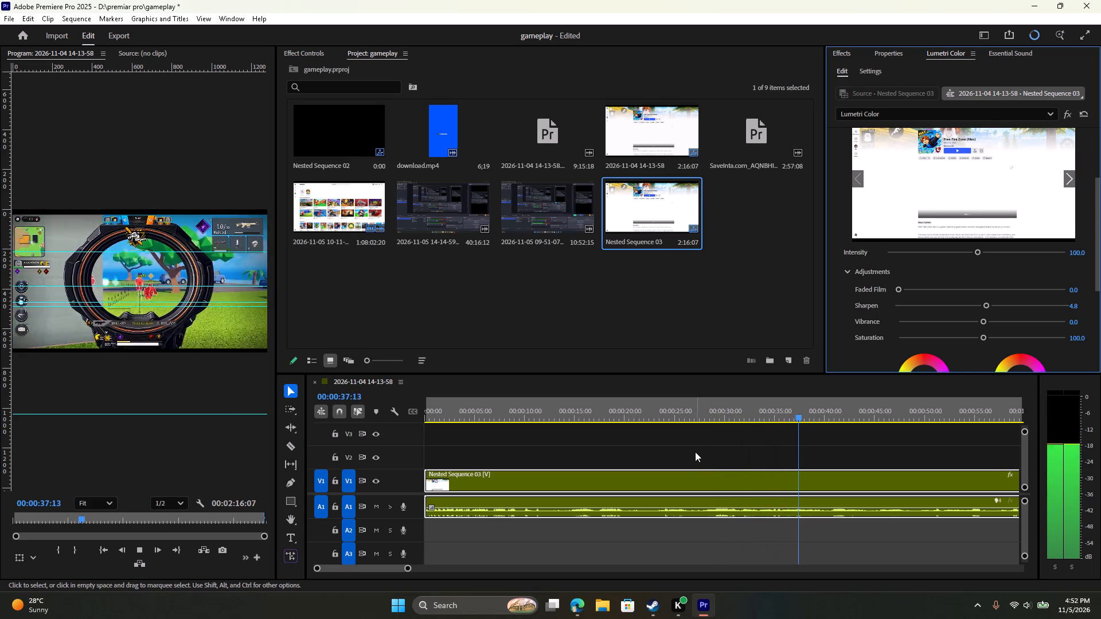
key("space")
Export the sequence as a media file named "gameplay 1 roblox".
scroll(633, 483, "down", 10, "alt")
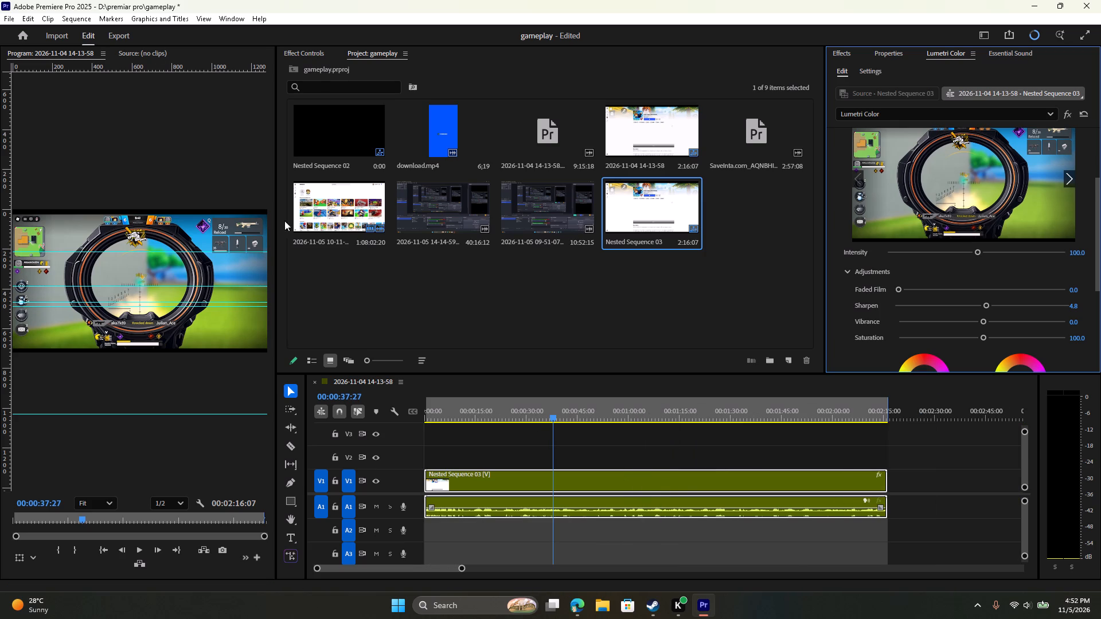
left_click(113, 34)
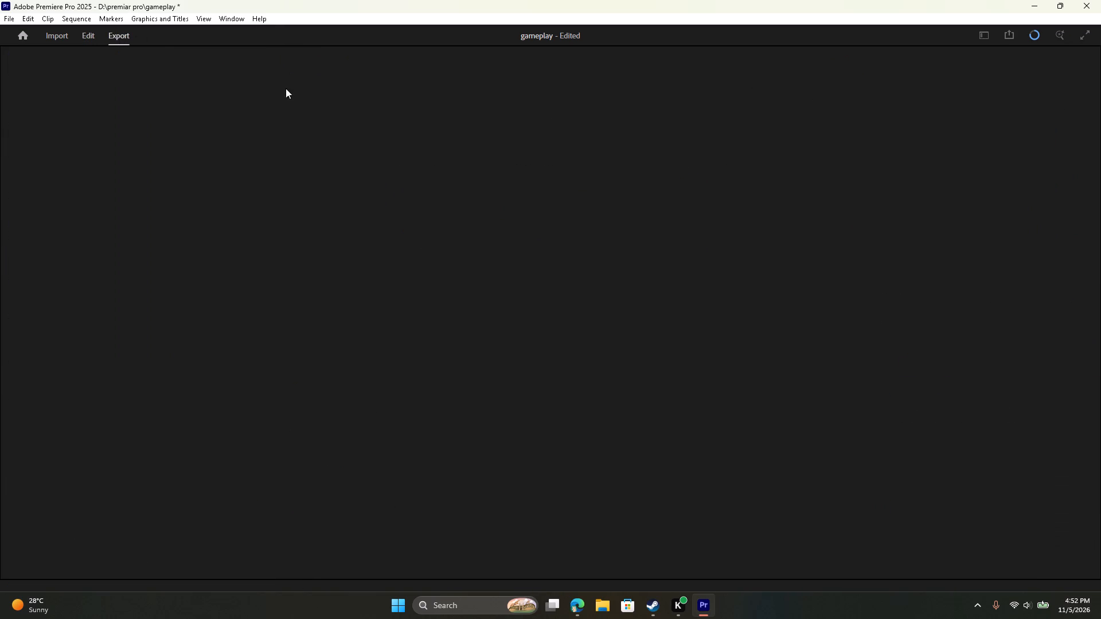
triple_click(333, 91)
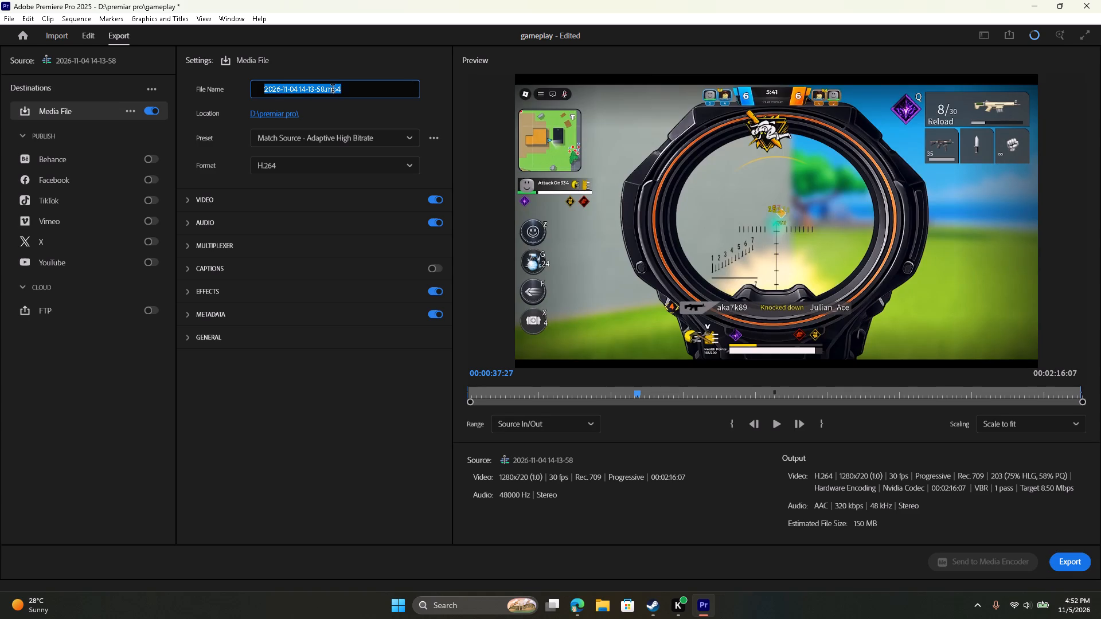
type("gameplay")
key("space")
key("1")
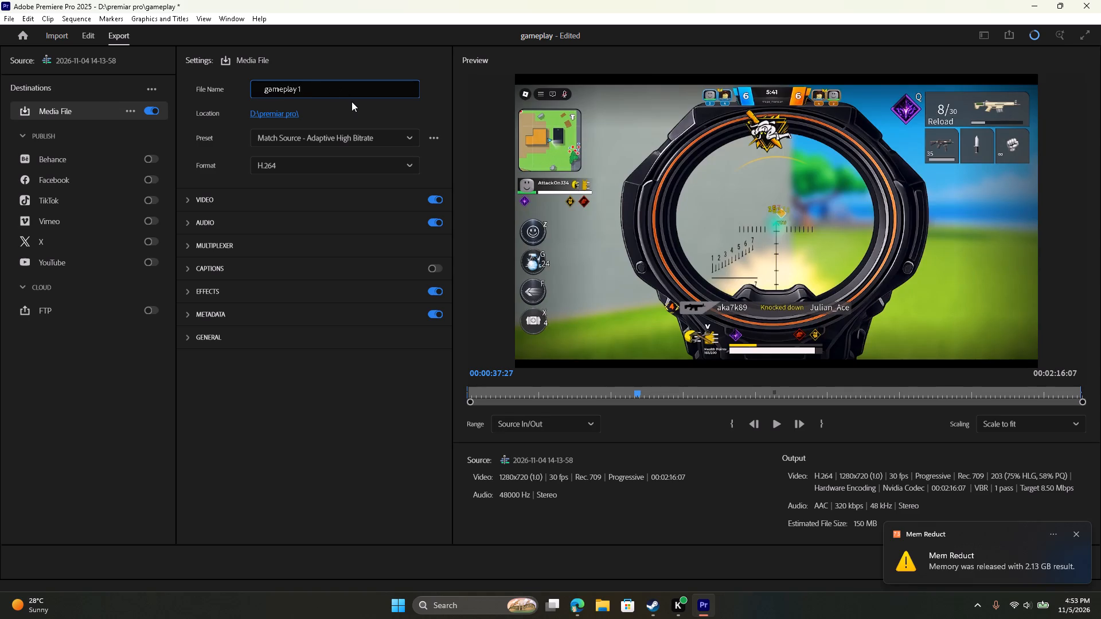
key("space")
key("r")
key("o")
type("bl")
key("o")
key("x")
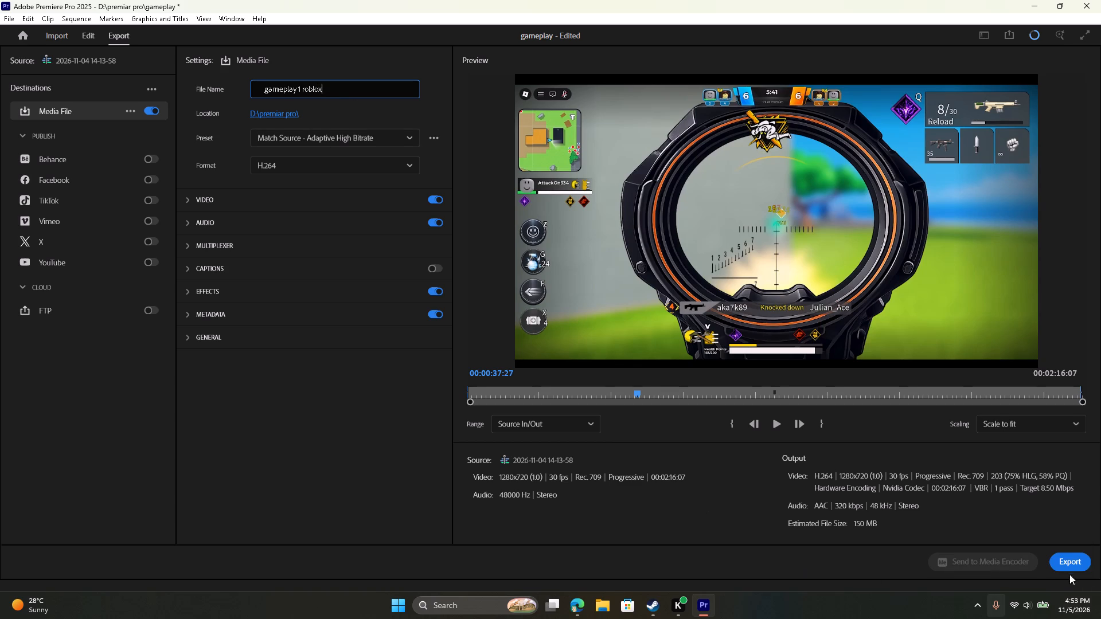
left_click(1068, 555)
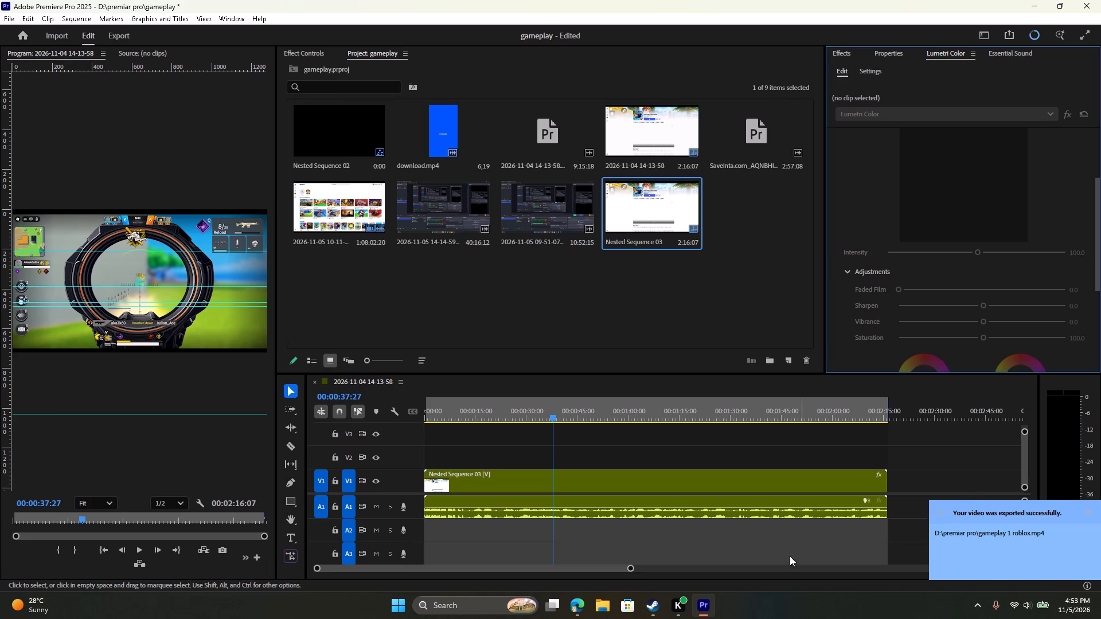
left_click(774, 487)
key("Delete")
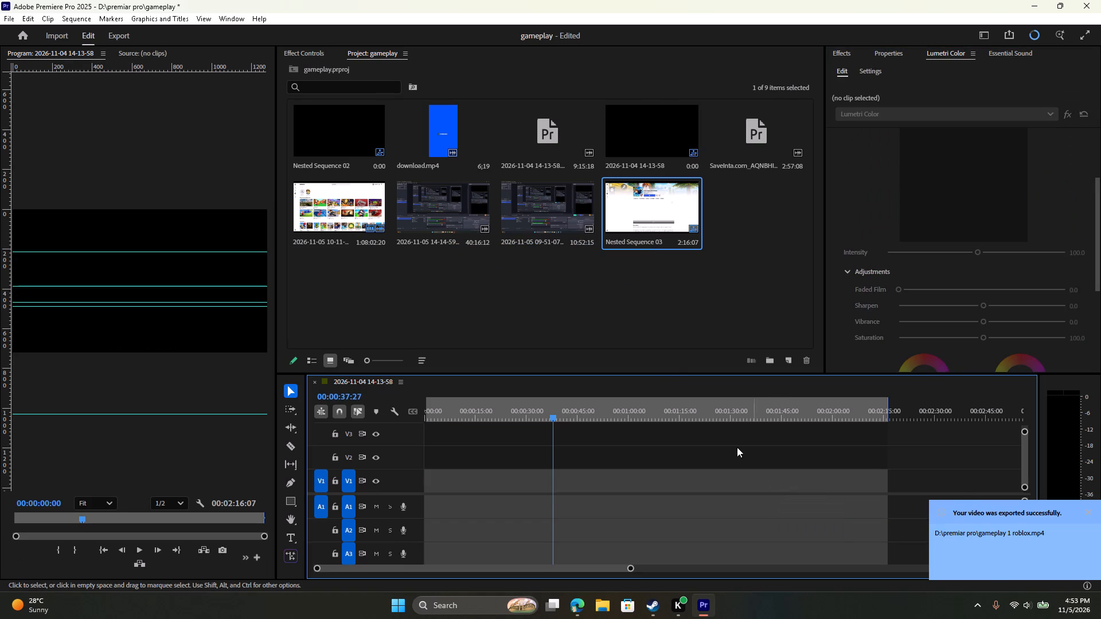
Open Nested Sequence 03 and briefly play its opening to check its contents.
double_click(659, 196)
left_click_drag(657, 197, 561, 399)
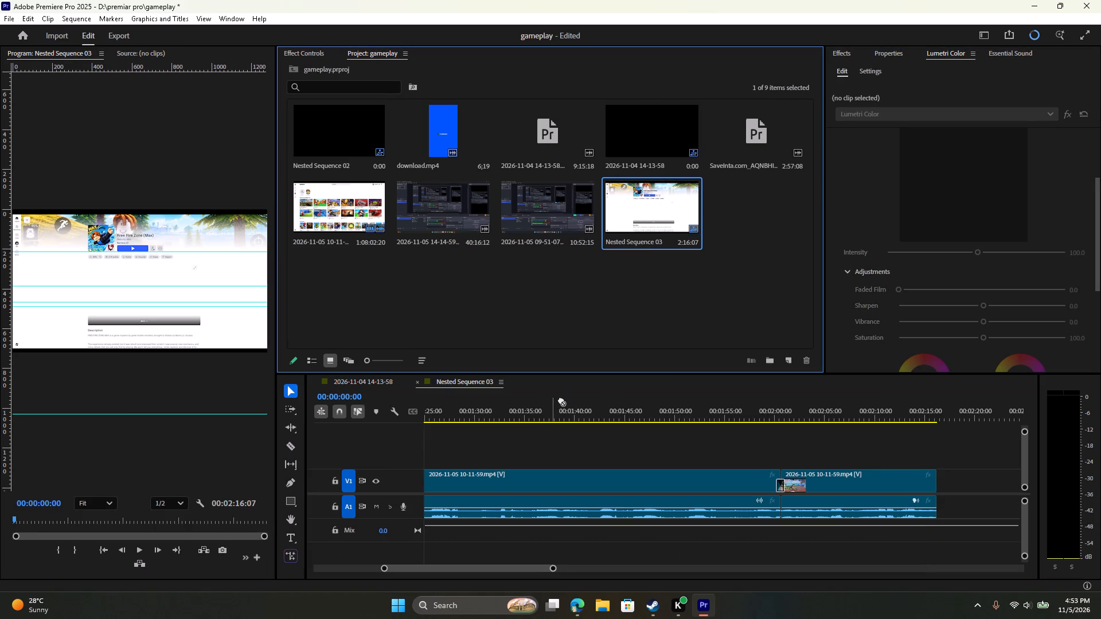
left_click_drag(561, 399, 561, 398)
key("space")
left_click(622, 491)
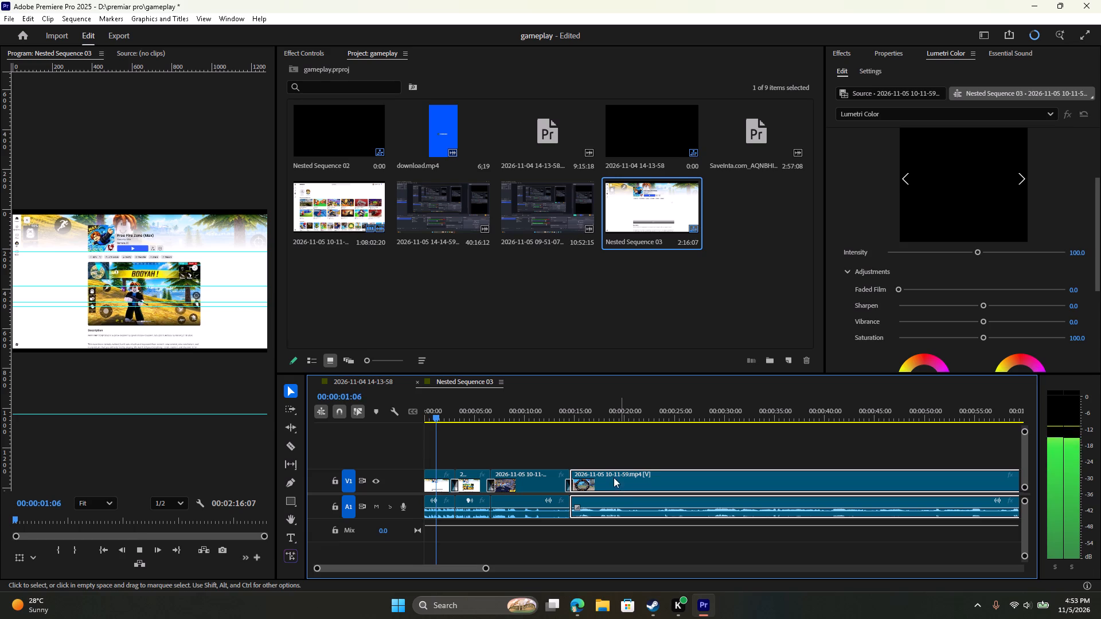
key("space")
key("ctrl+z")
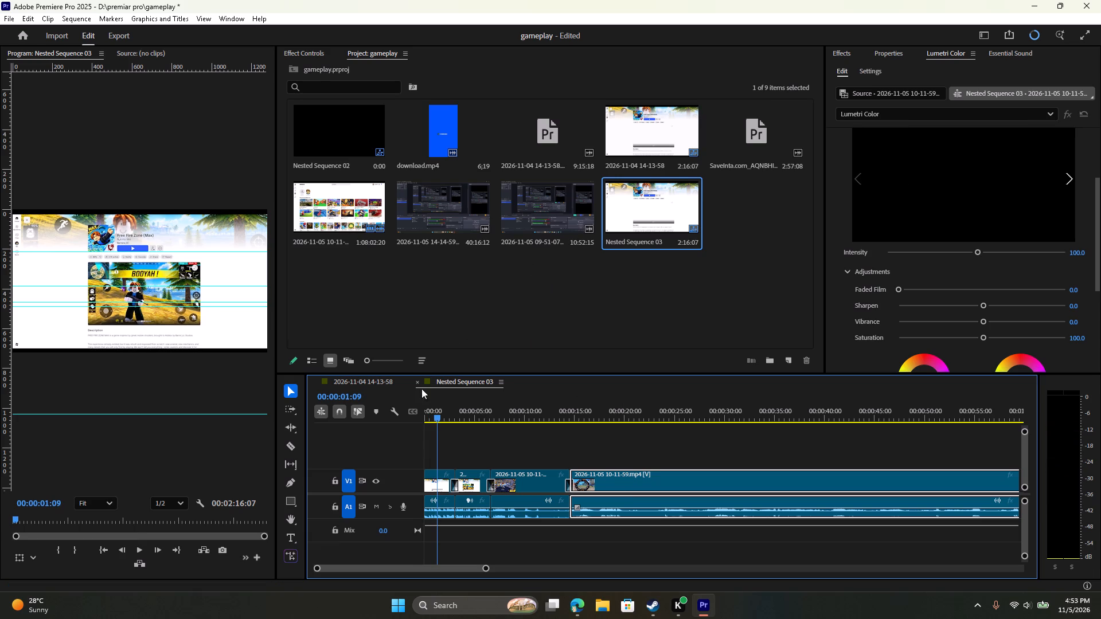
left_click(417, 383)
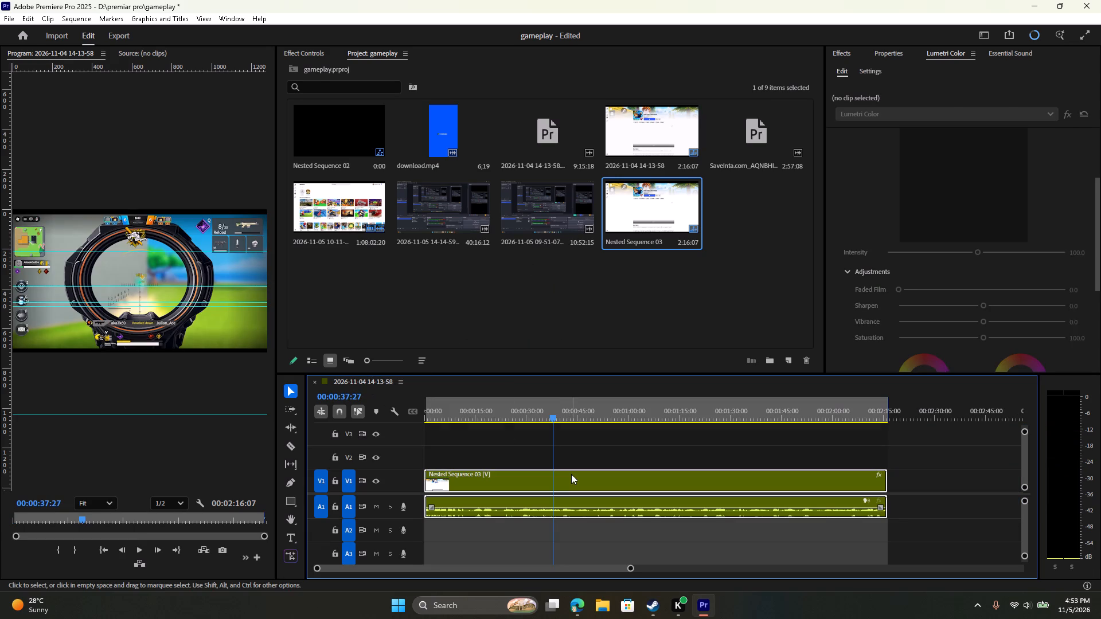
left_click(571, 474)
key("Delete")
double_click(538, 218)
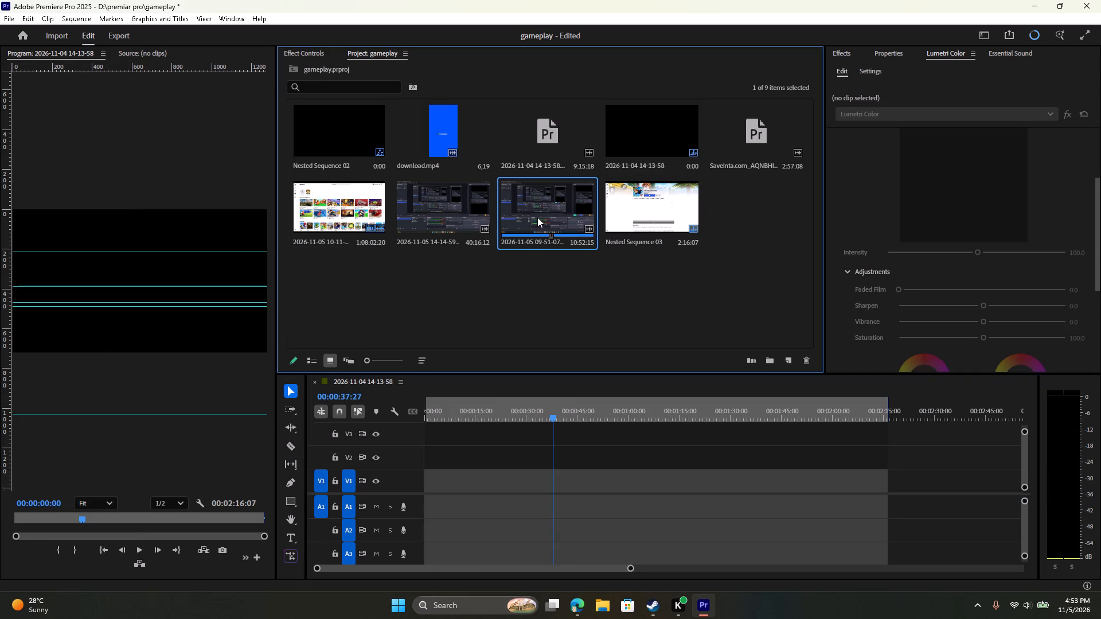
key("space")
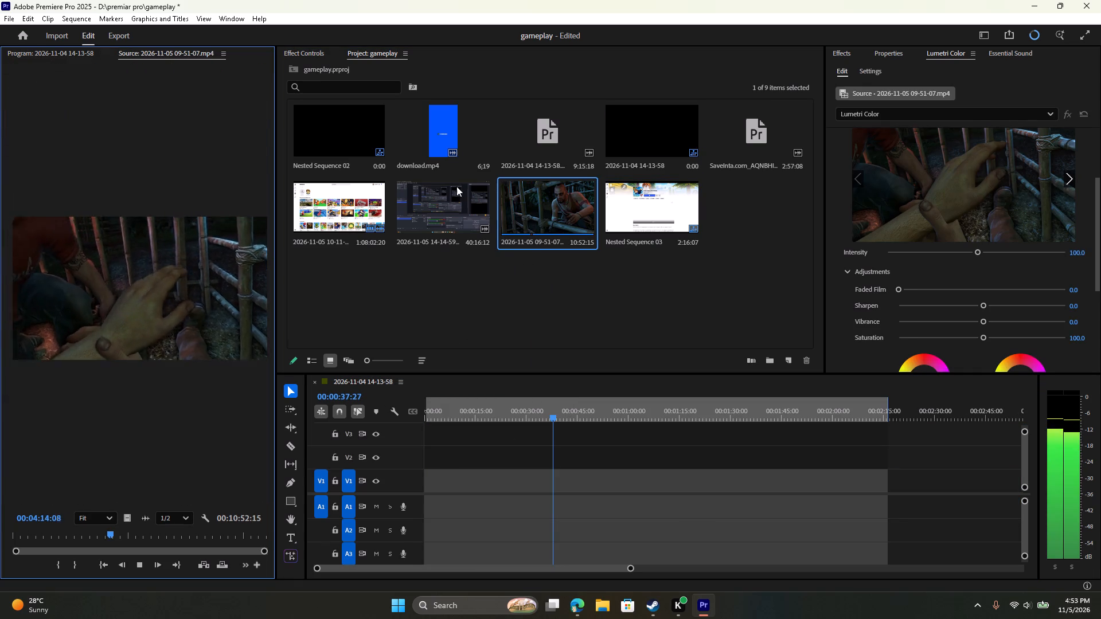
double_click(443, 202)
key("space")
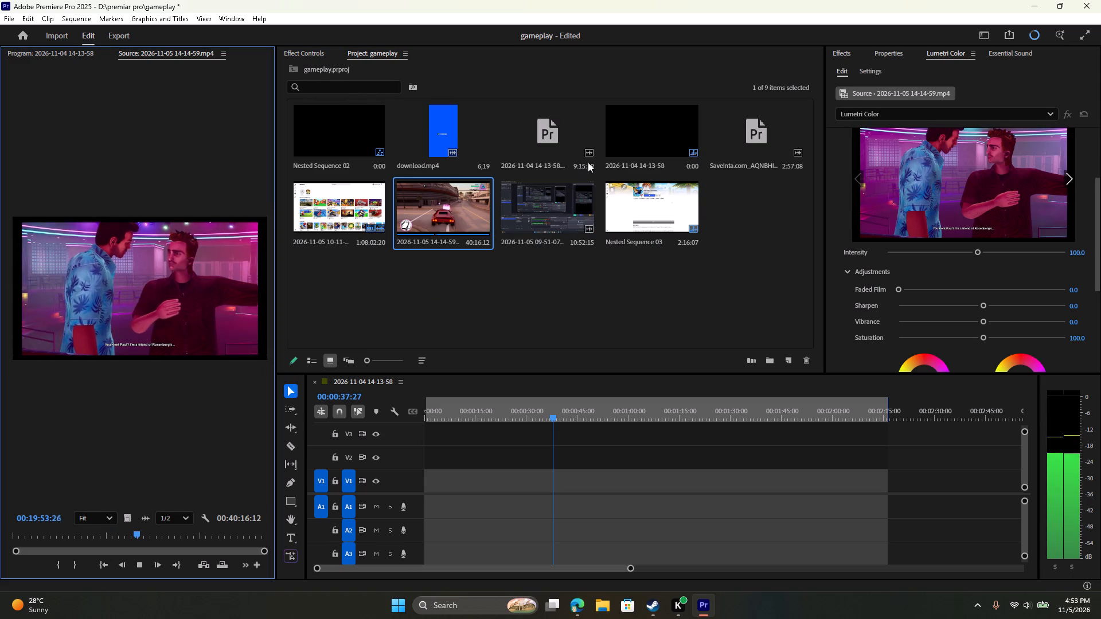
key("space")
double_click(628, 134)
key("space")
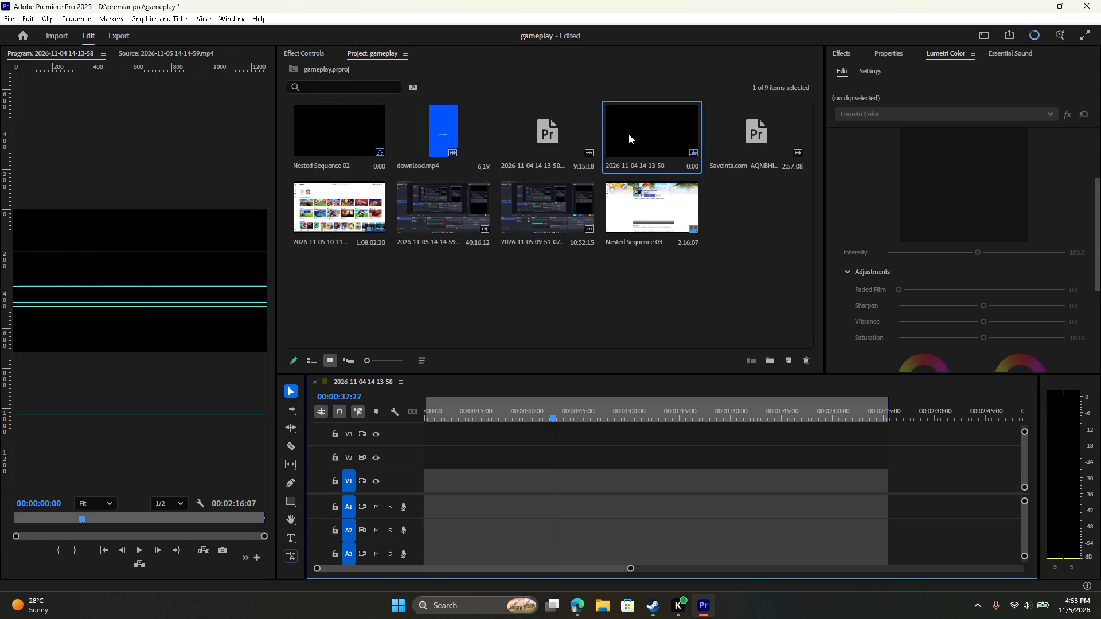
double_click(319, 203)
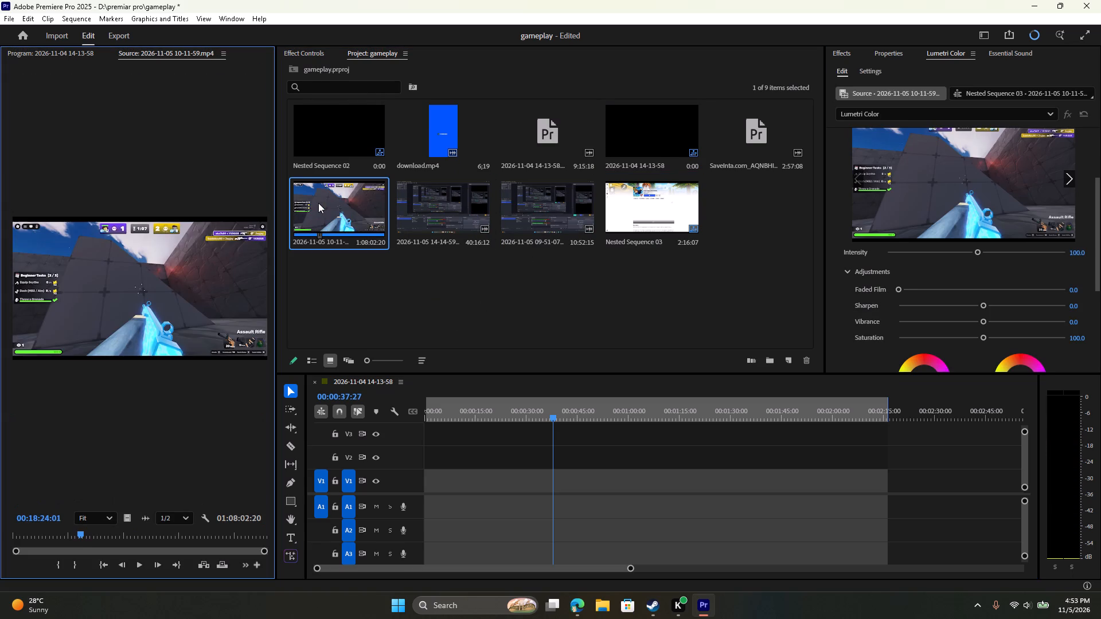
key("space")
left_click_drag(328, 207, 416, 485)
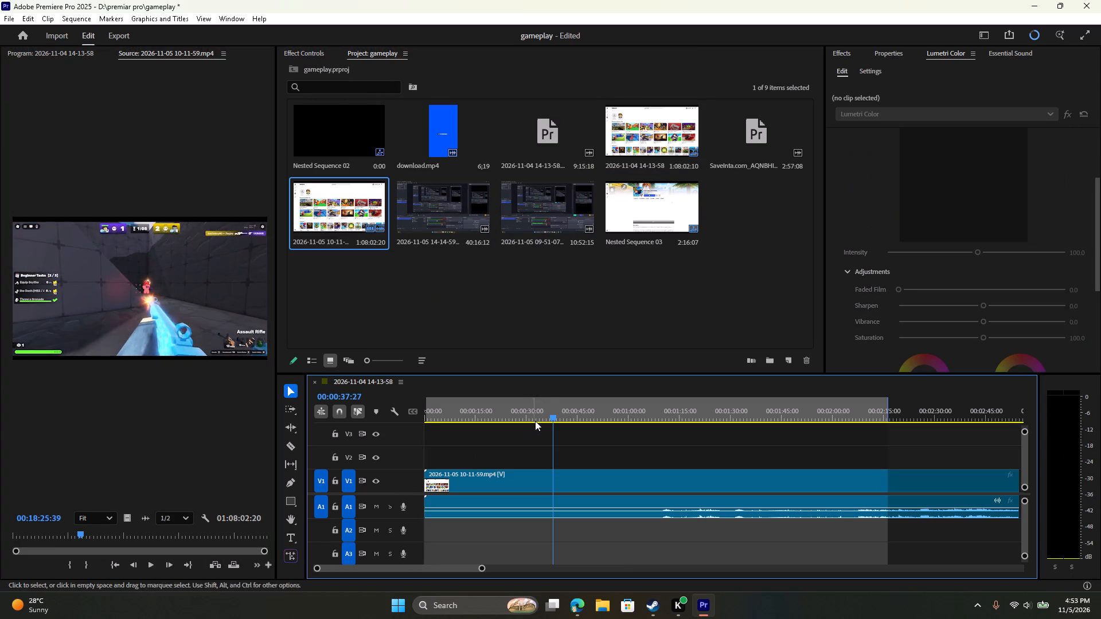
Examine the 10-11-59 recording's Roblox footage from the start to about 00:09:25 for usable gameplay.
left_click_drag(551, 411, 296, 426)
key("space")
left_click_drag(437, 415, 456, 415)
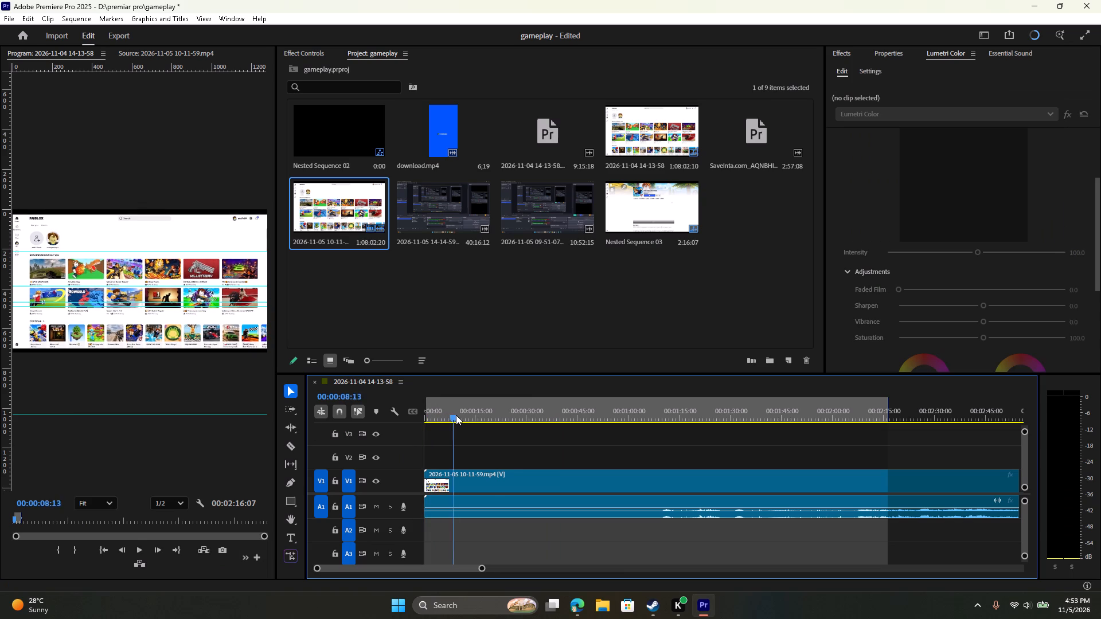
left_click_drag(456, 415, 673, 434)
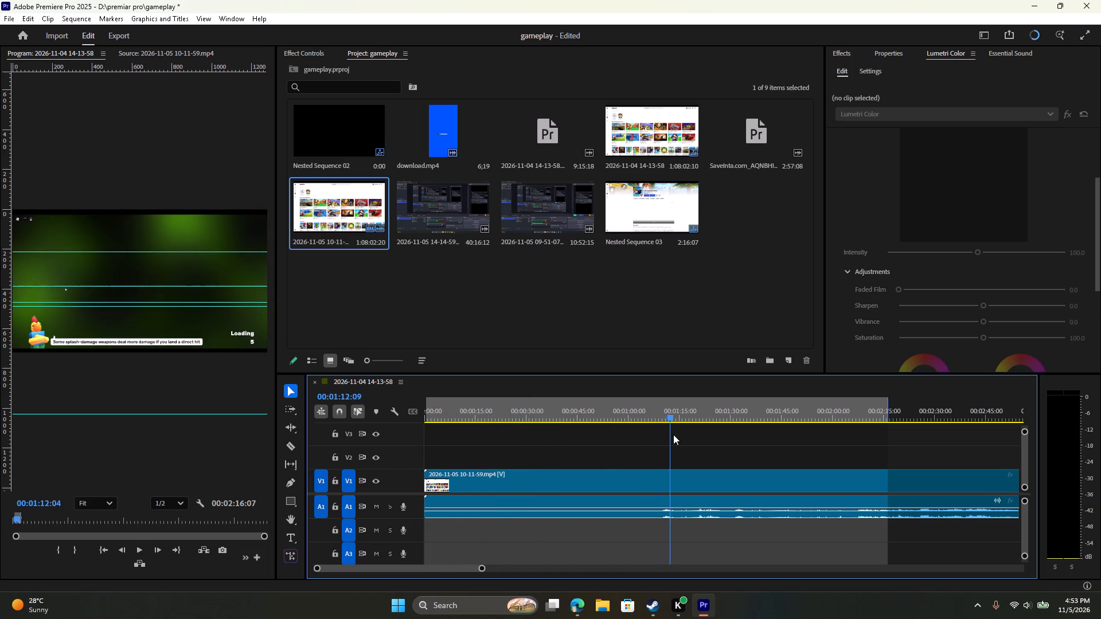
left_click_drag(673, 434, 674, 433)
key("space")
scroll(697, 448, "down", 6)
left_click_drag(575, 405, 649, 416)
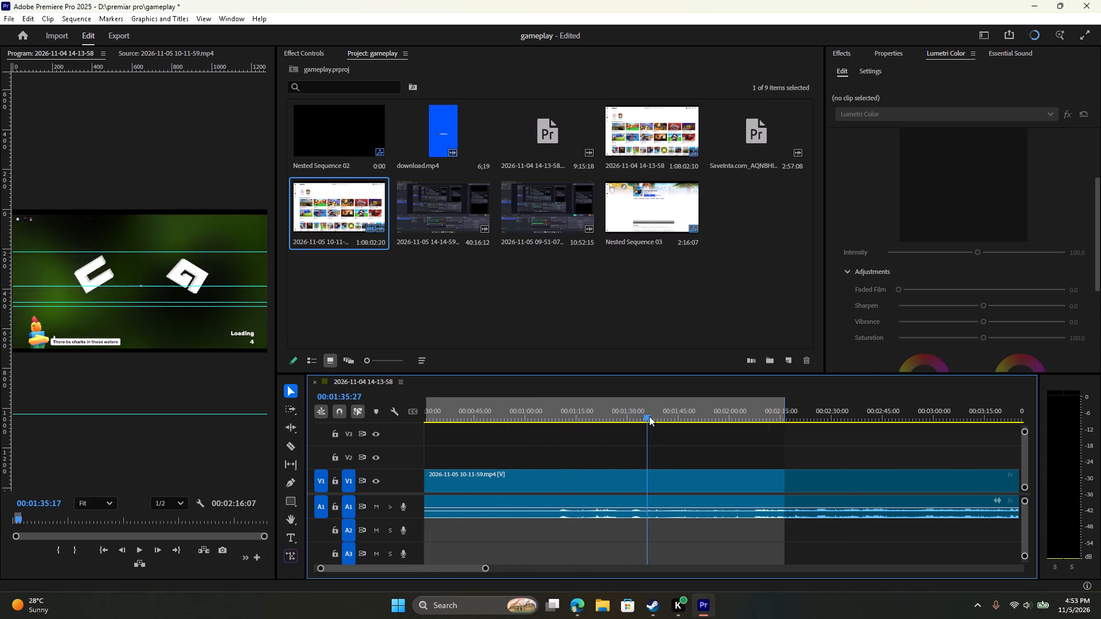
left_click_drag(649, 416, 803, 437)
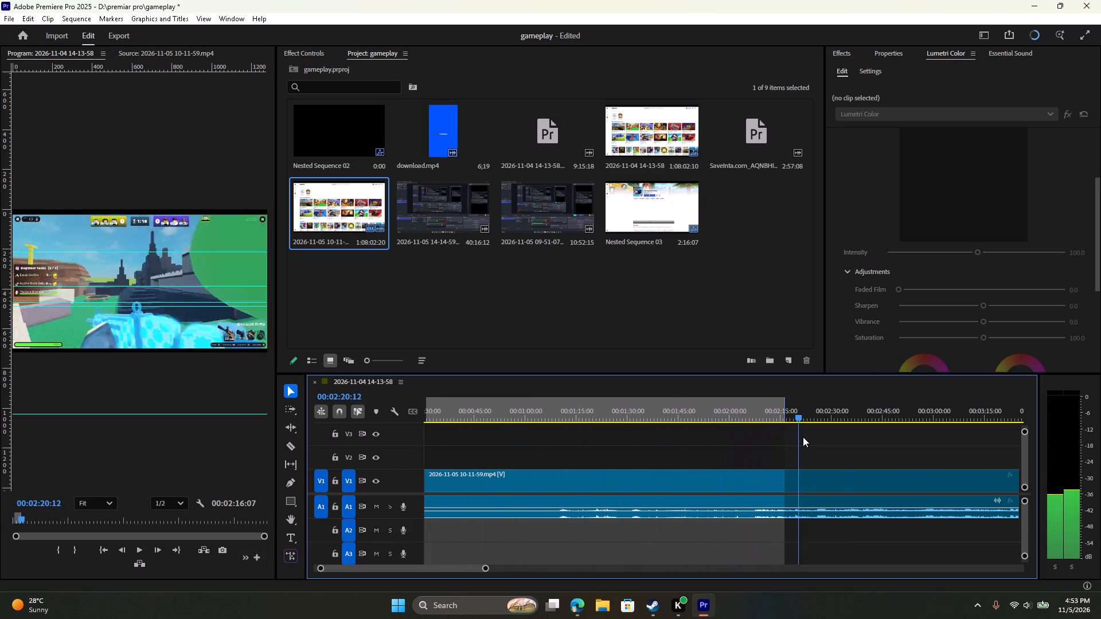
left_click_drag(803, 437, 865, 442)
scroll(825, 479, "down", 17)
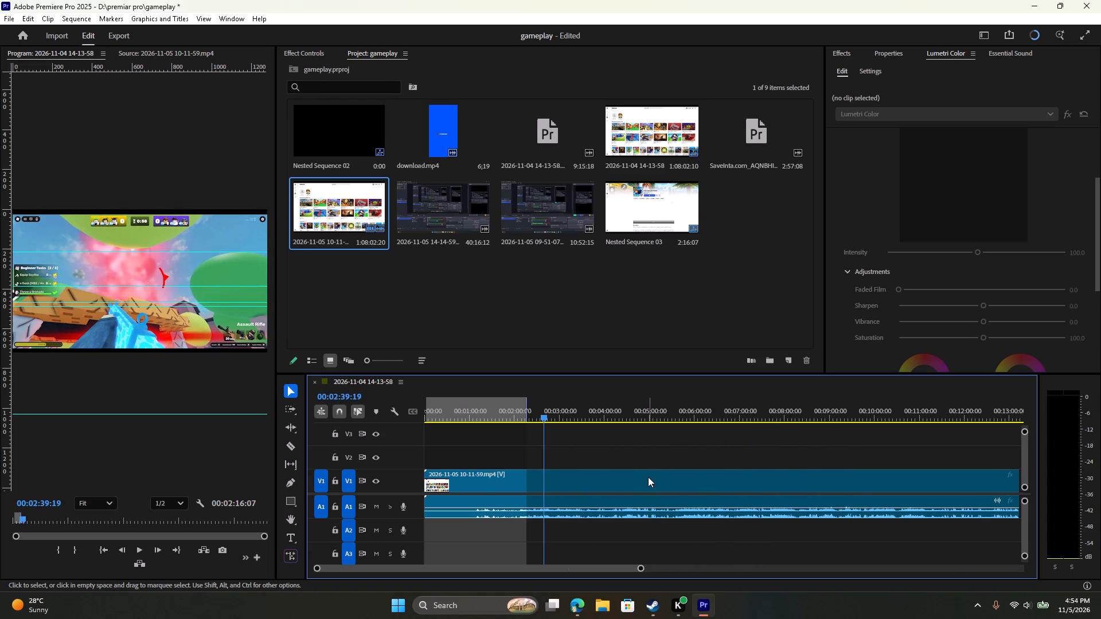
left_click_drag(541, 417, 588, 420)
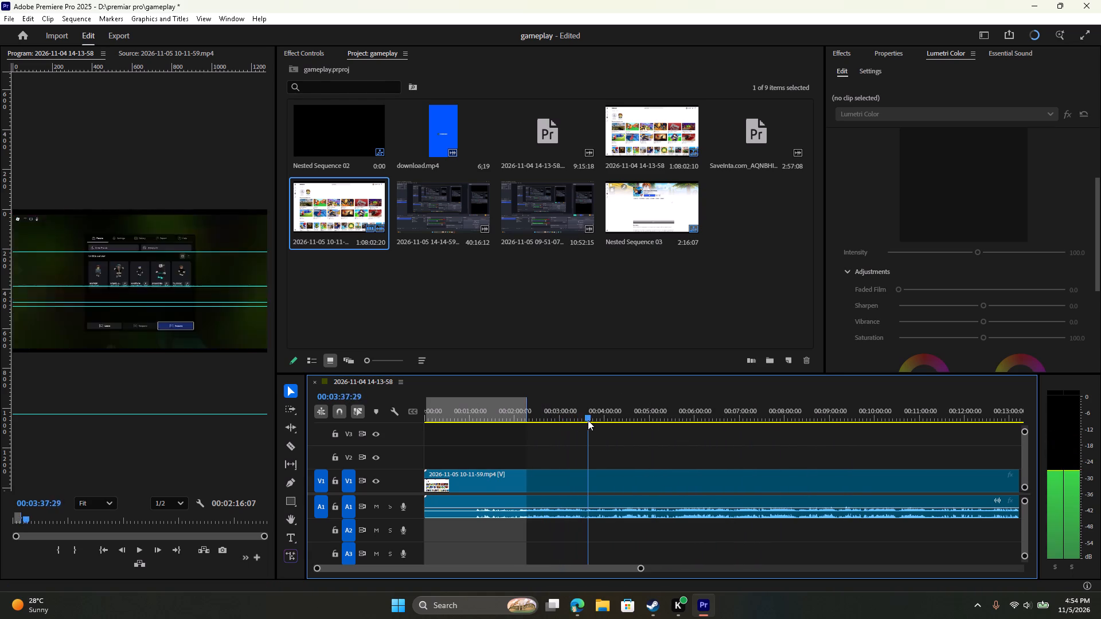
left_click_drag(588, 420, 776, 421)
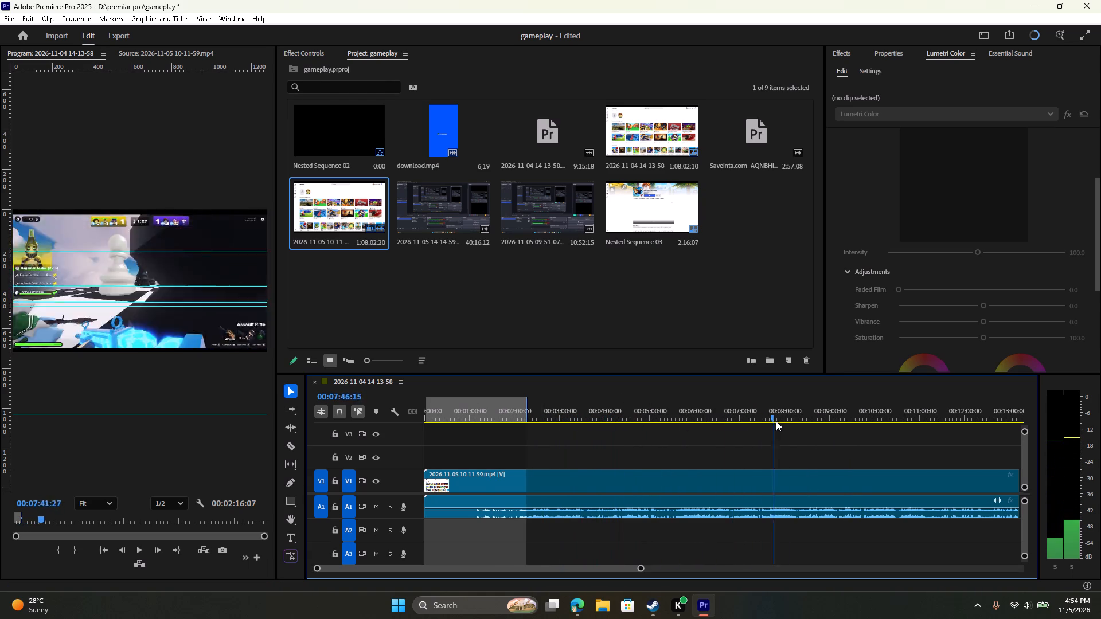
left_click_drag(776, 421, 846, 417)
scroll(827, 426, "down", 12)
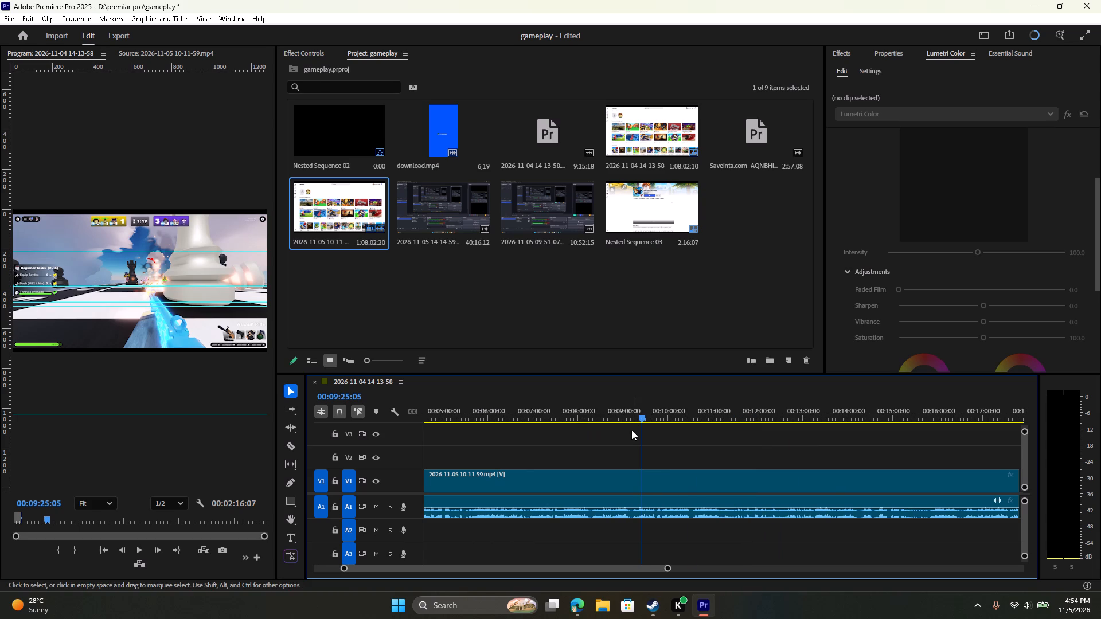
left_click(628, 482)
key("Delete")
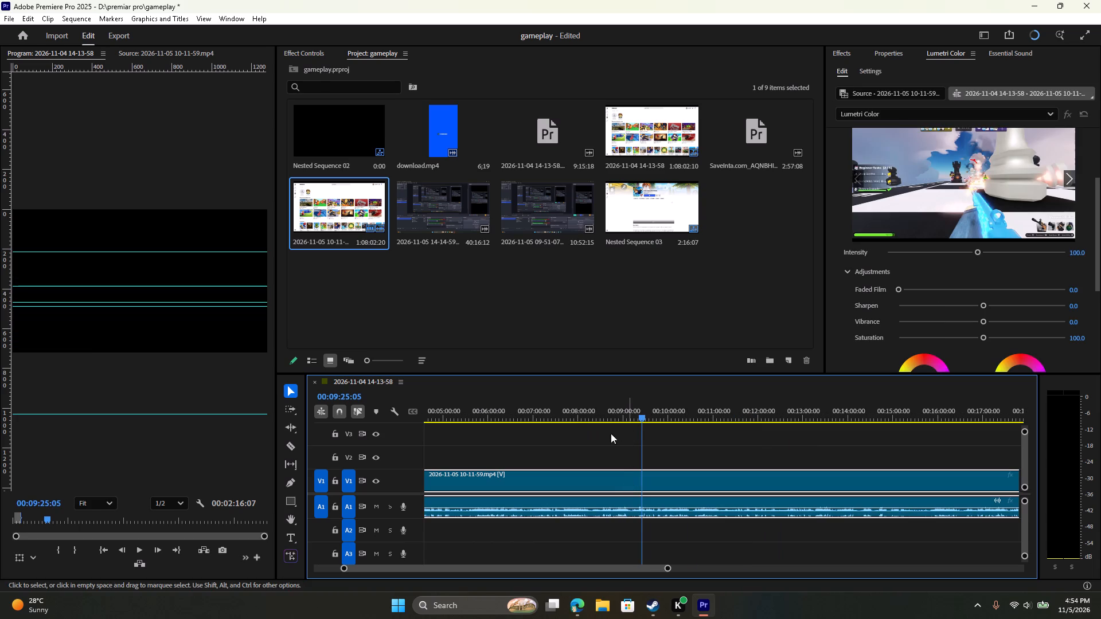
double_click(550, 213)
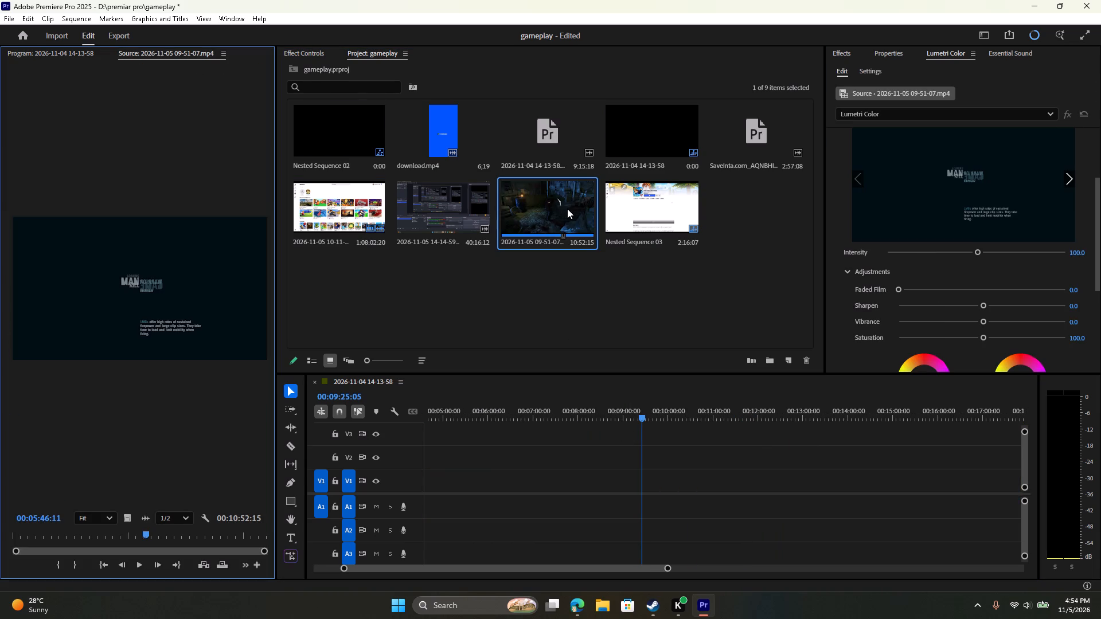
double_click(540, 211)
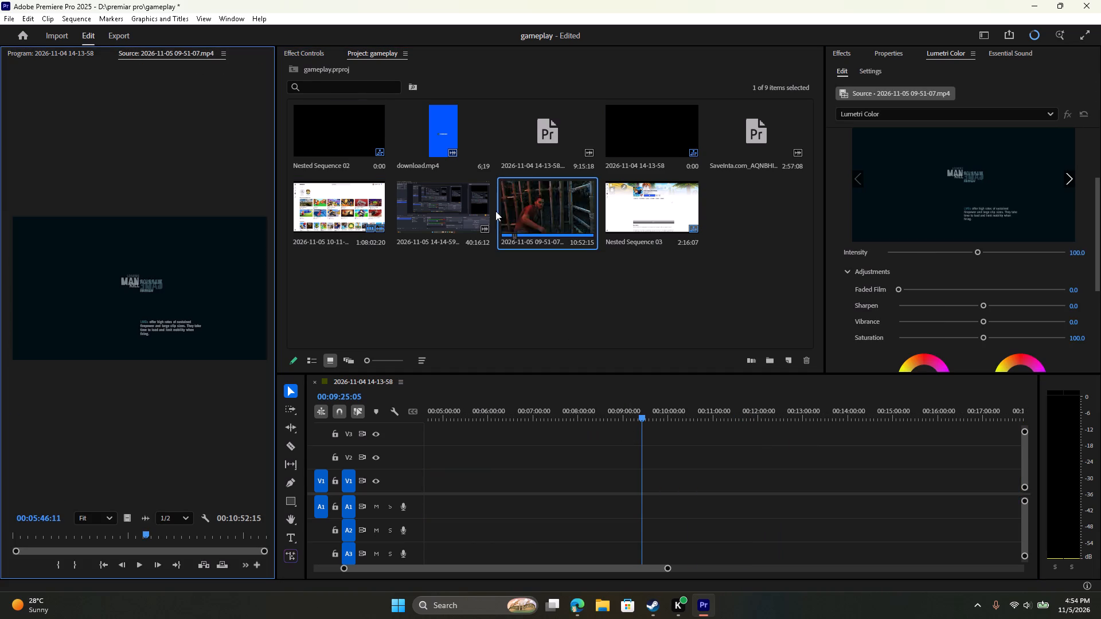
double_click(435, 205)
left_click_drag(434, 205, 437, 485)
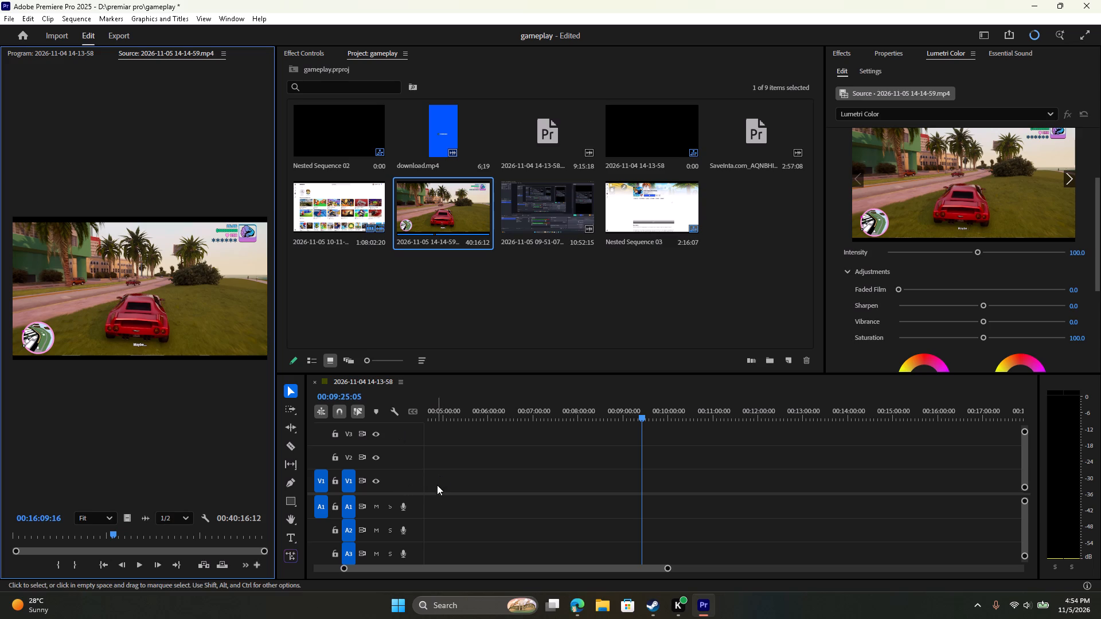
left_click_drag(437, 485, 442, 465)
left_click_drag(447, 233, 436, 477)
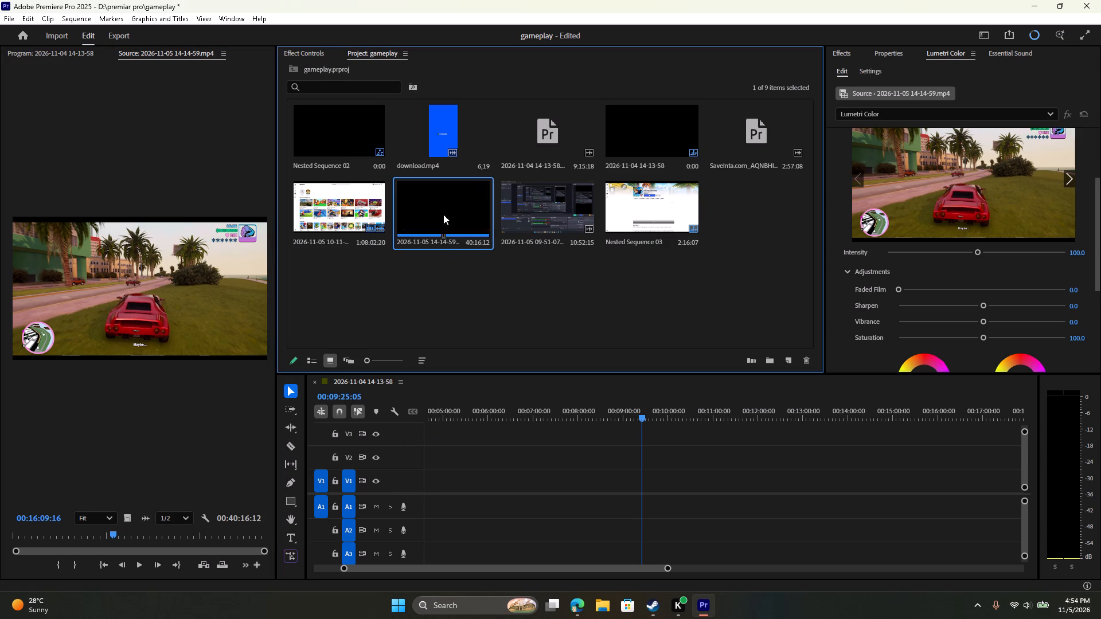
left_click_drag(443, 214, 425, 476)
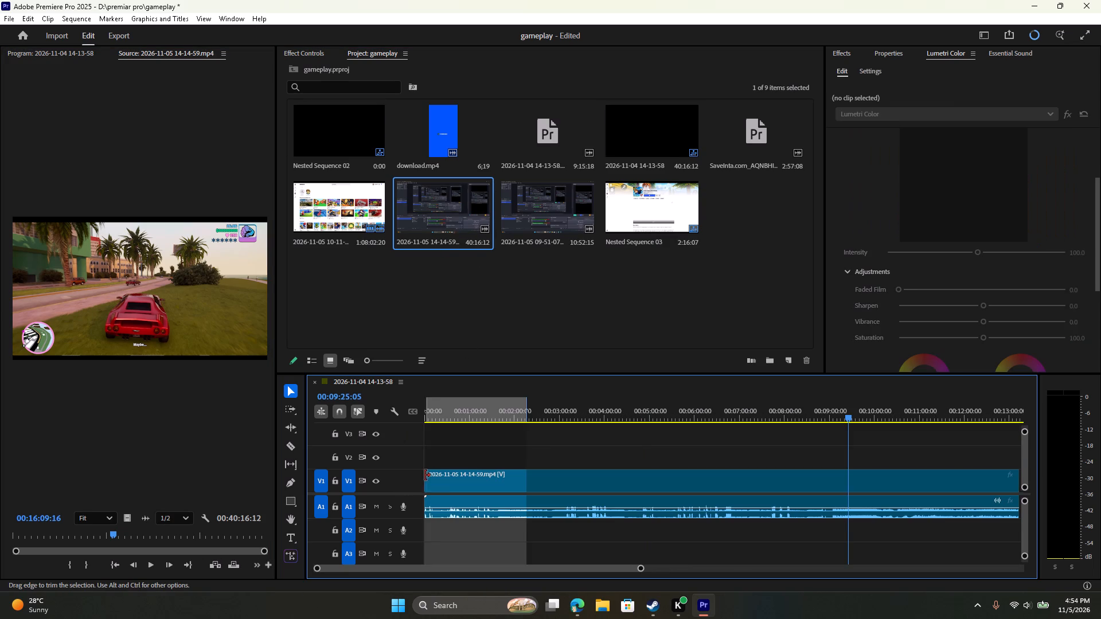
Locate the "Marco's Bistro, Liberty City 1986" title at about 00:01:35 and ready the Razor tool for a cut there.
key("Home")
key("space")
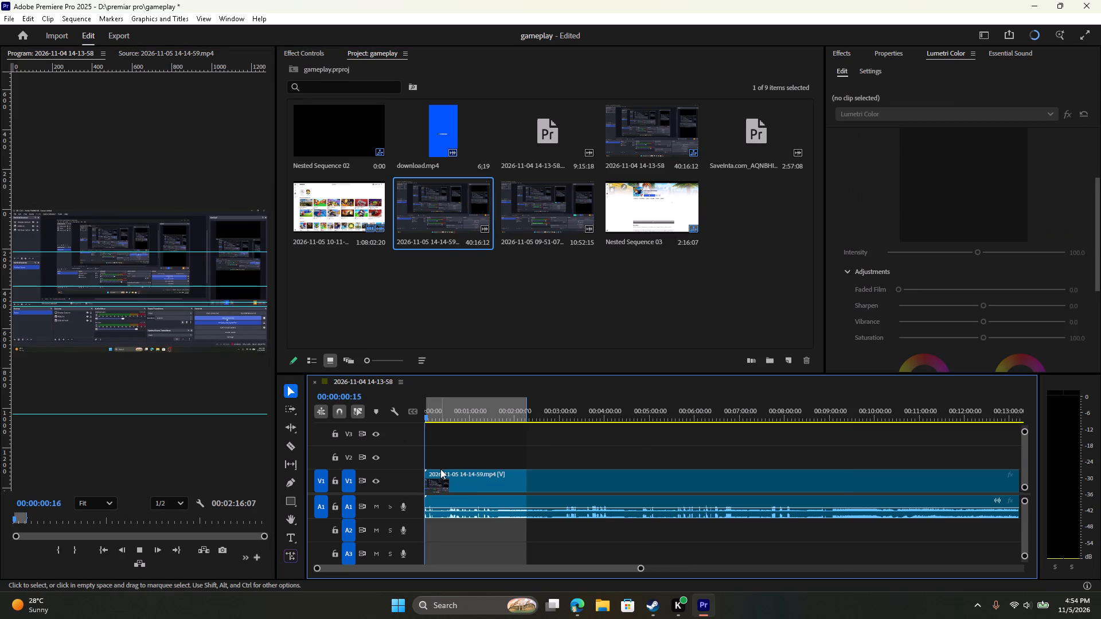
left_click_drag(431, 411, 487, 418)
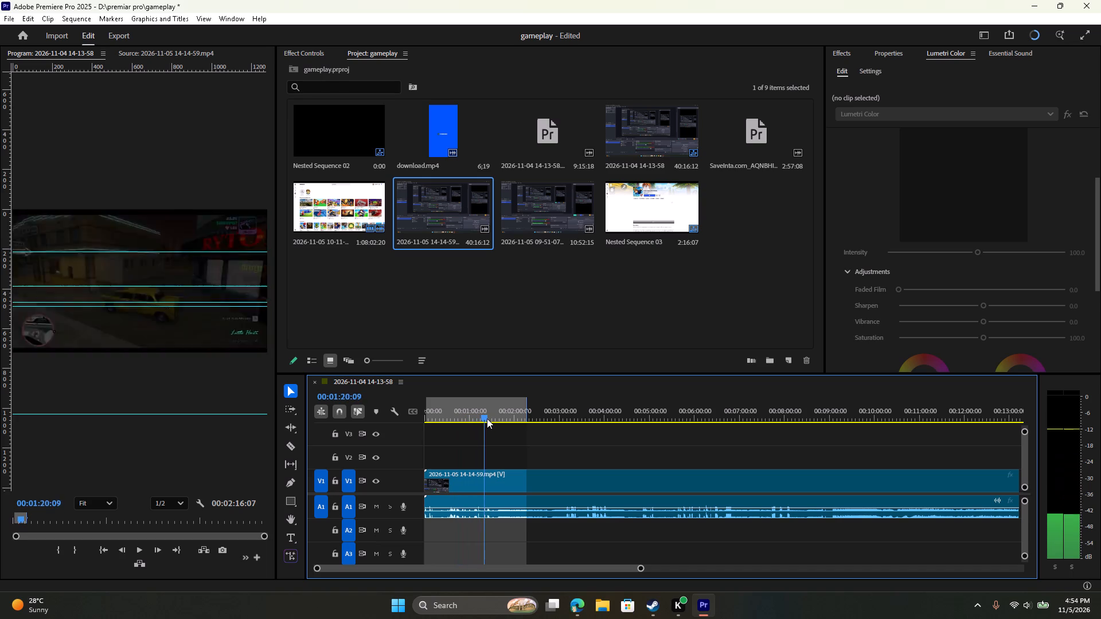
left_click_drag(487, 418, 564, 428)
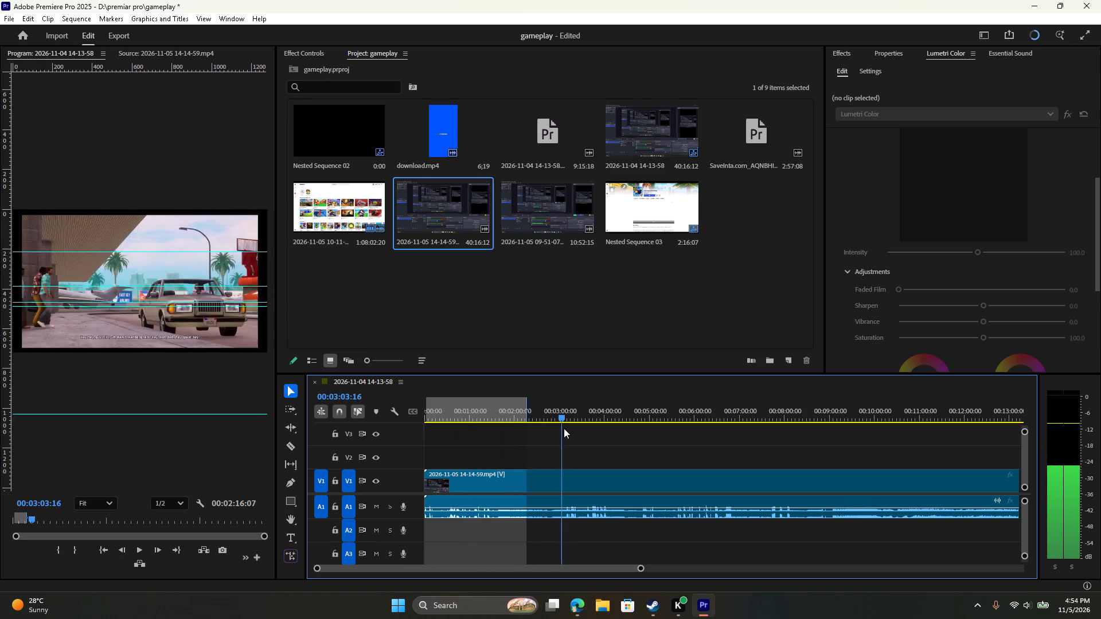
left_click_drag(564, 428, 498, 443)
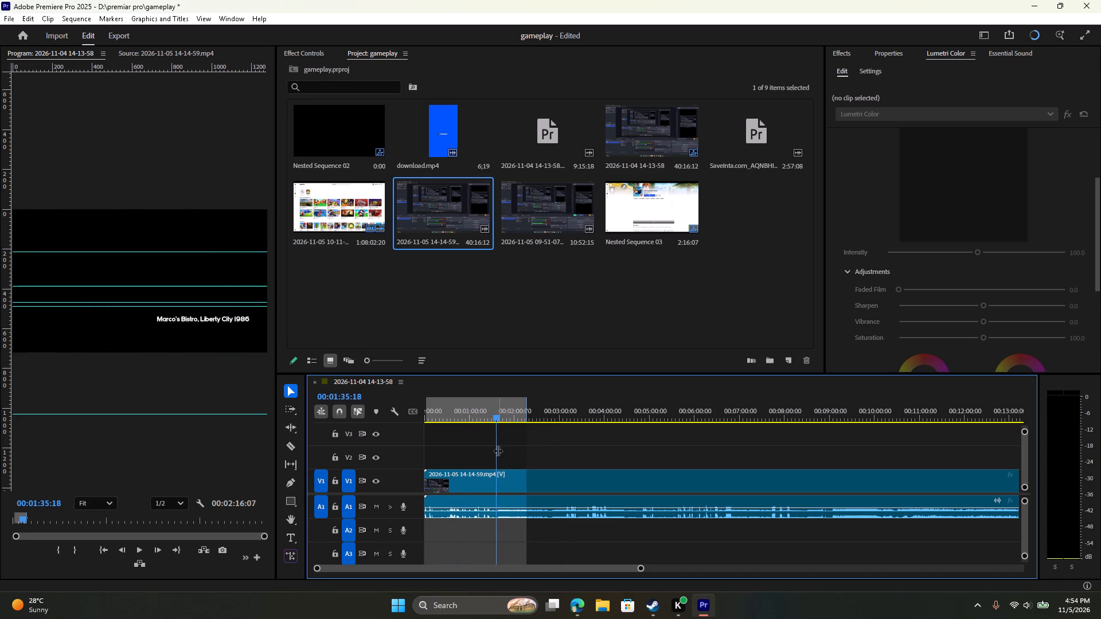
key("space")
scroll(536, 506, "up", 6, "alt")
key("c")
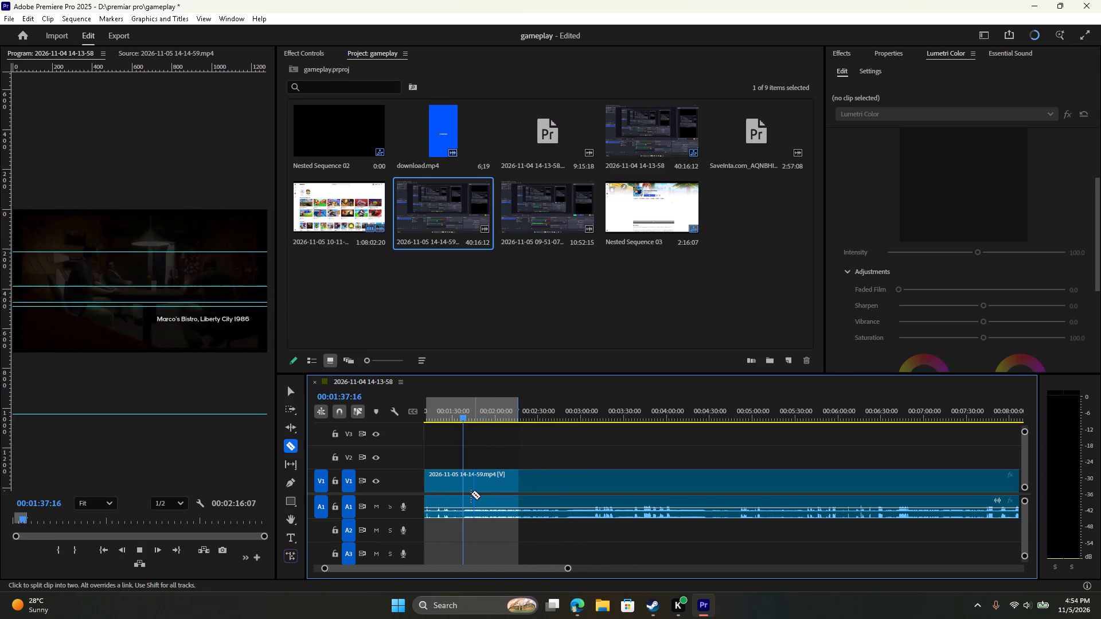
Split the 14-14-59 clip at the "Marco's Bistro, Liberty City 1986" title, about 00:01:38, then ripple-delete everything before the cut.
left_click(464, 500)
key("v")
left_click(450, 497)
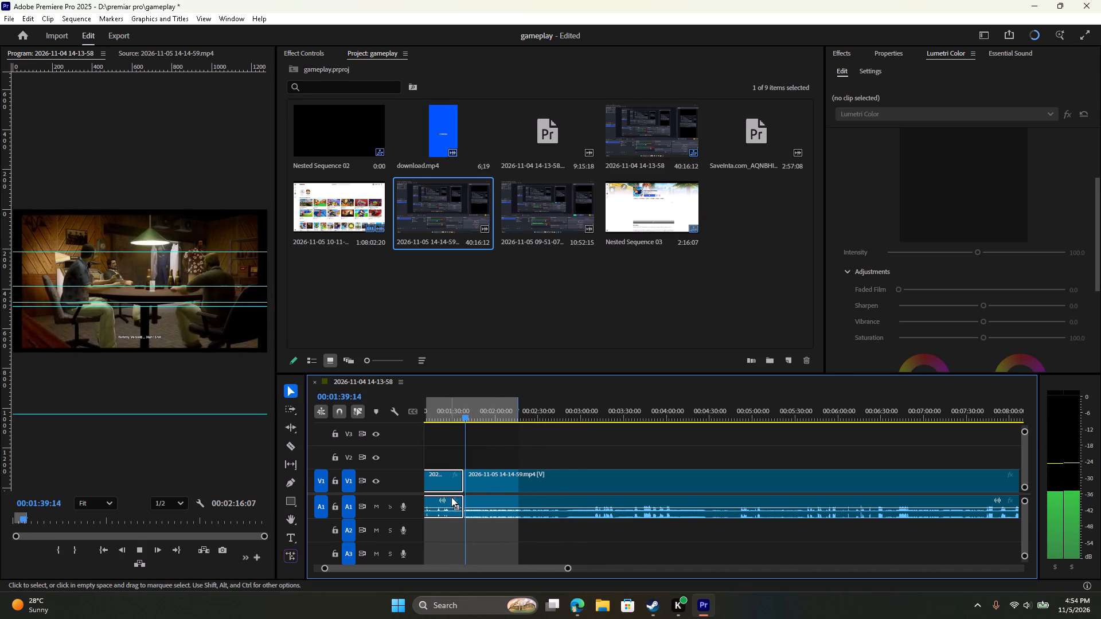
key("Delete")
right_click(451, 496)
left_click(456, 497)
Play the trimmed sequence from its start and raise the system volume to hear the footage.
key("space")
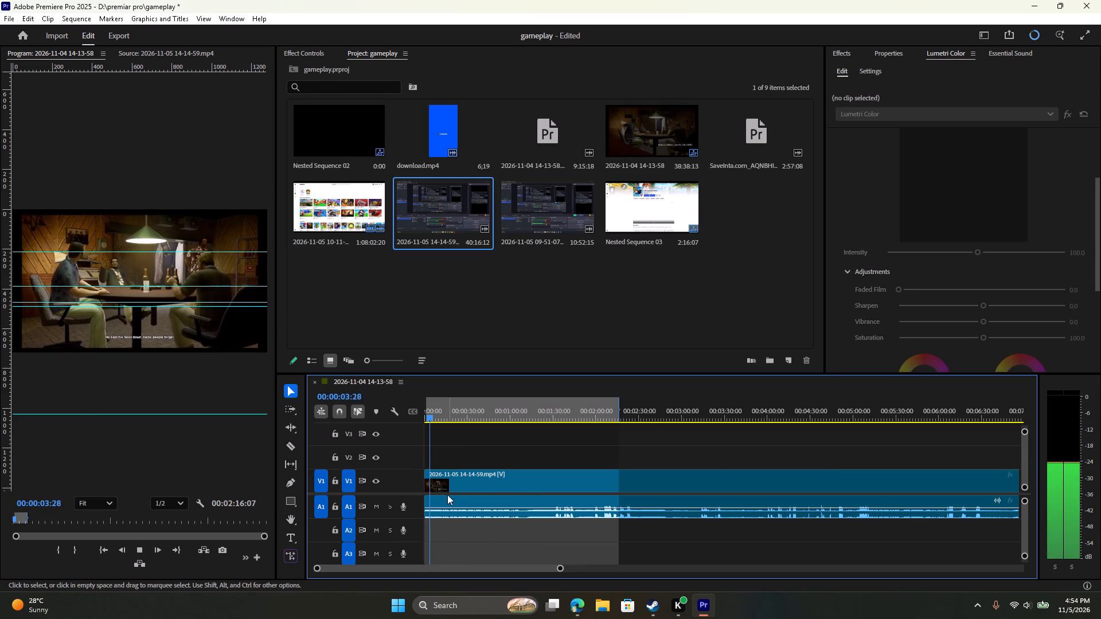
left_click(1029, 607)
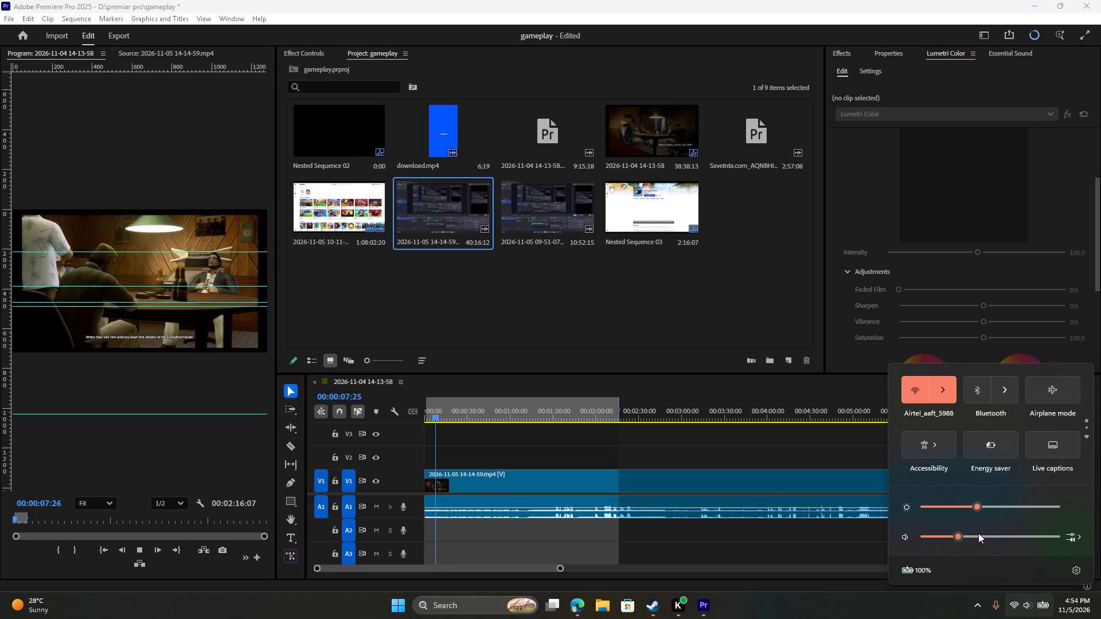
left_click_drag(981, 533, 1010, 538)
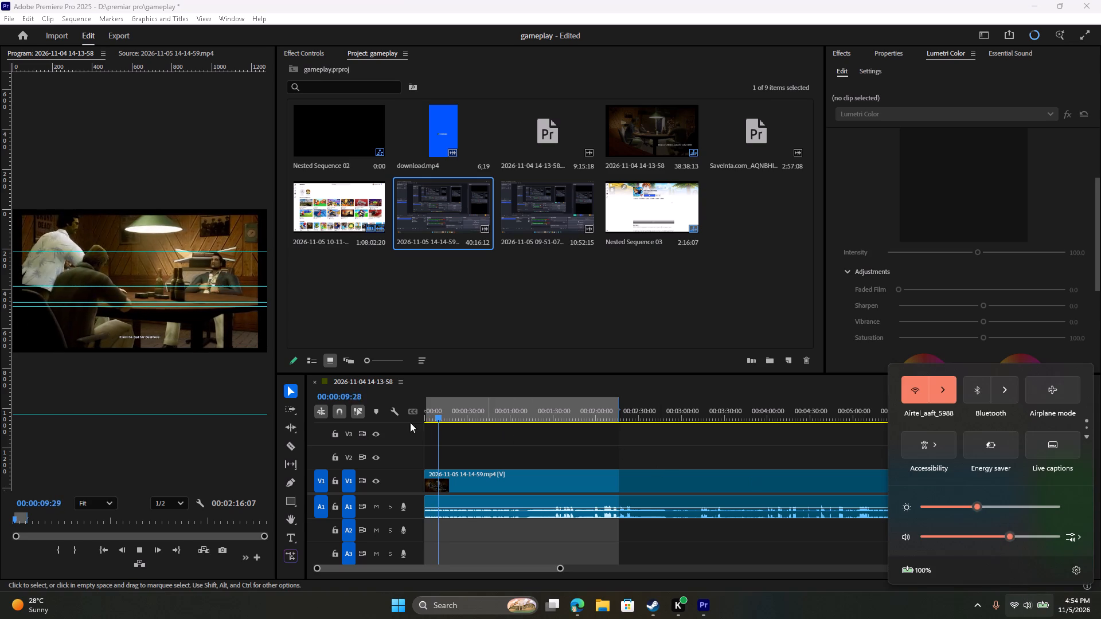
Set the 14-14-59 clip's scale to 109% so the footage fills the frame.
scroll(164, 380, "down", 1)
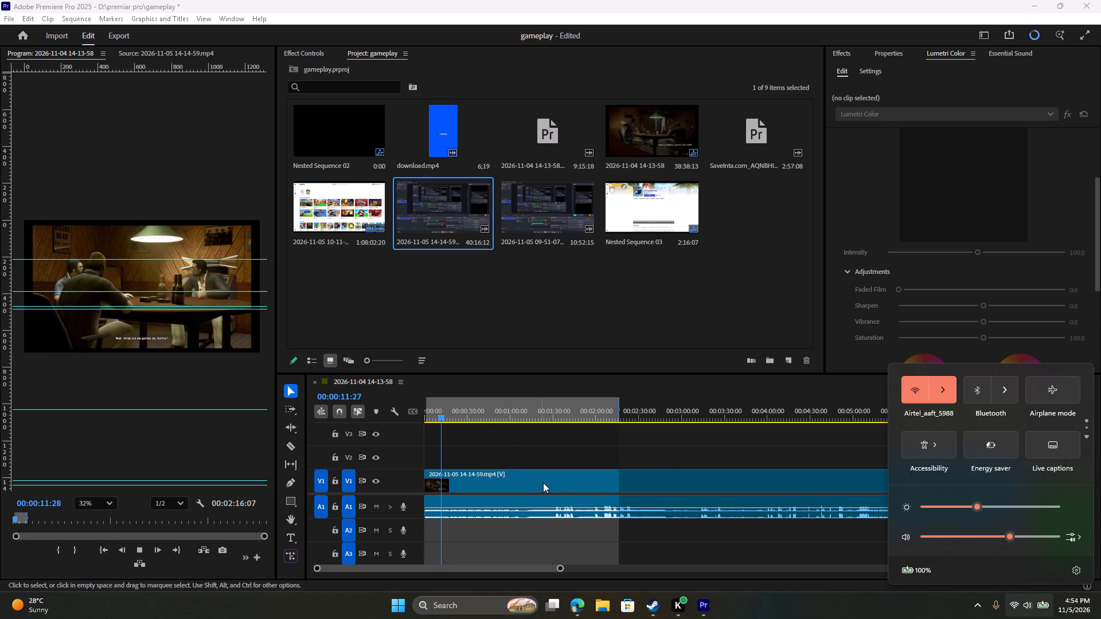
left_click(544, 487)
left_click(892, 46)
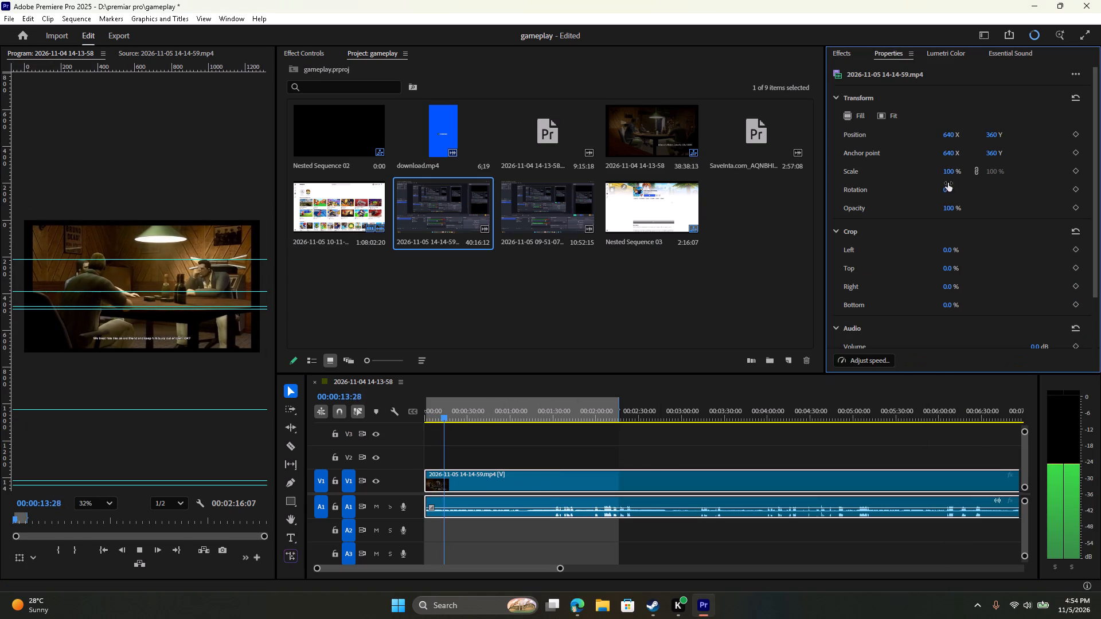
left_click_drag(950, 169, 956, 169)
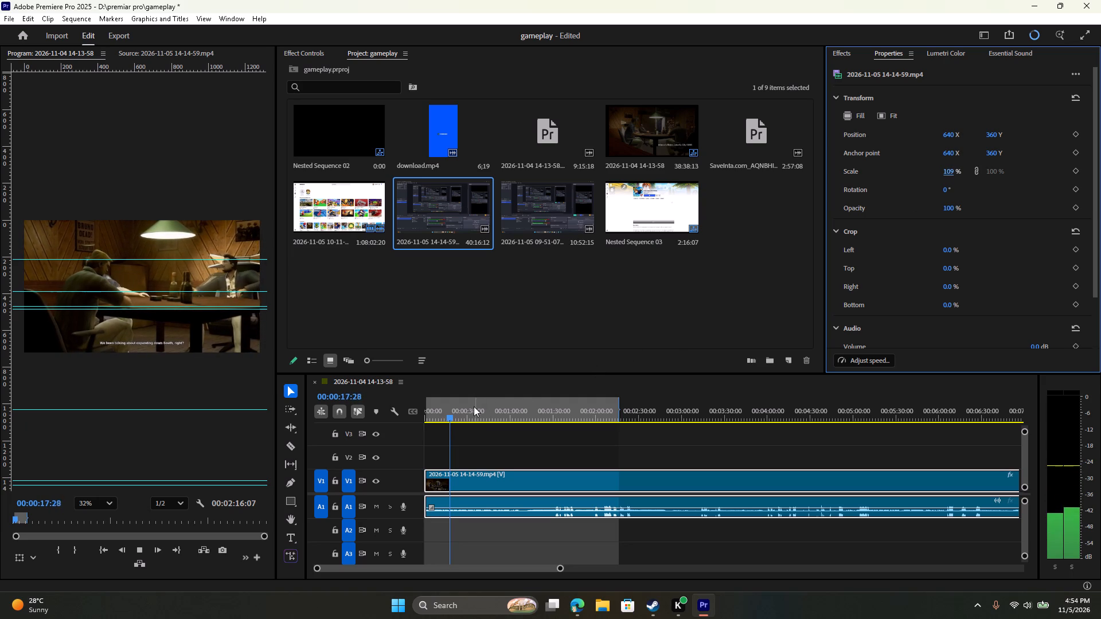
Skip ahead to about 00:01:30 and play through to about 00:02:00 to review the gameplay footage.
left_click_drag(446, 411, 549, 421)
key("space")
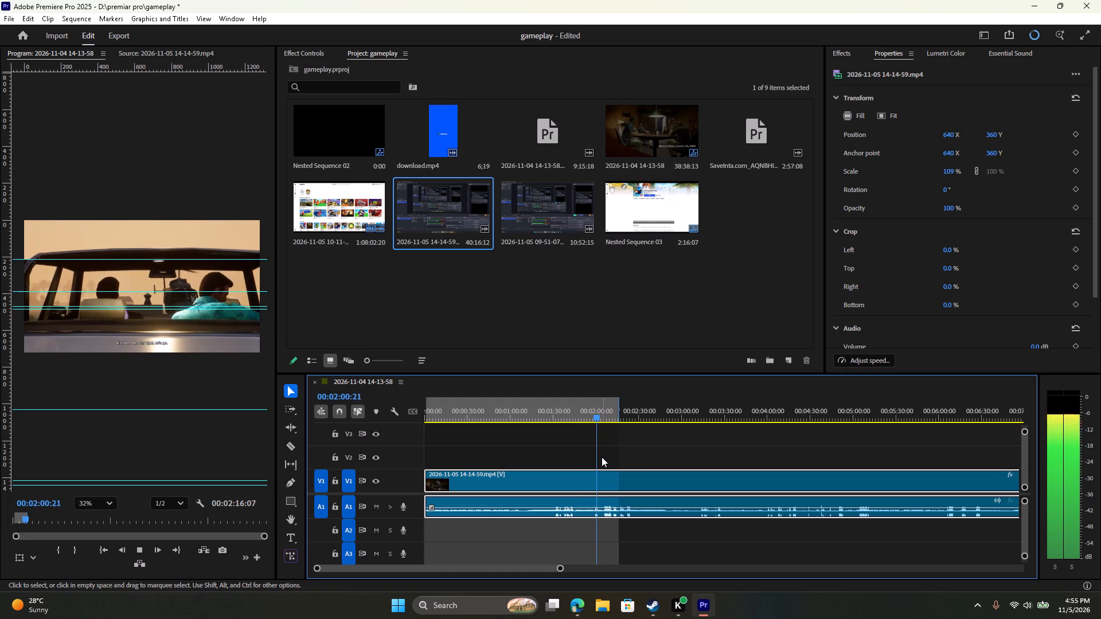
Examine the 14-14-59 recording between about 00:02:00 and 00:09:31 for the point where the drive ends at the mission entrance.
scroll(589, 431, "down", 2, "alt")
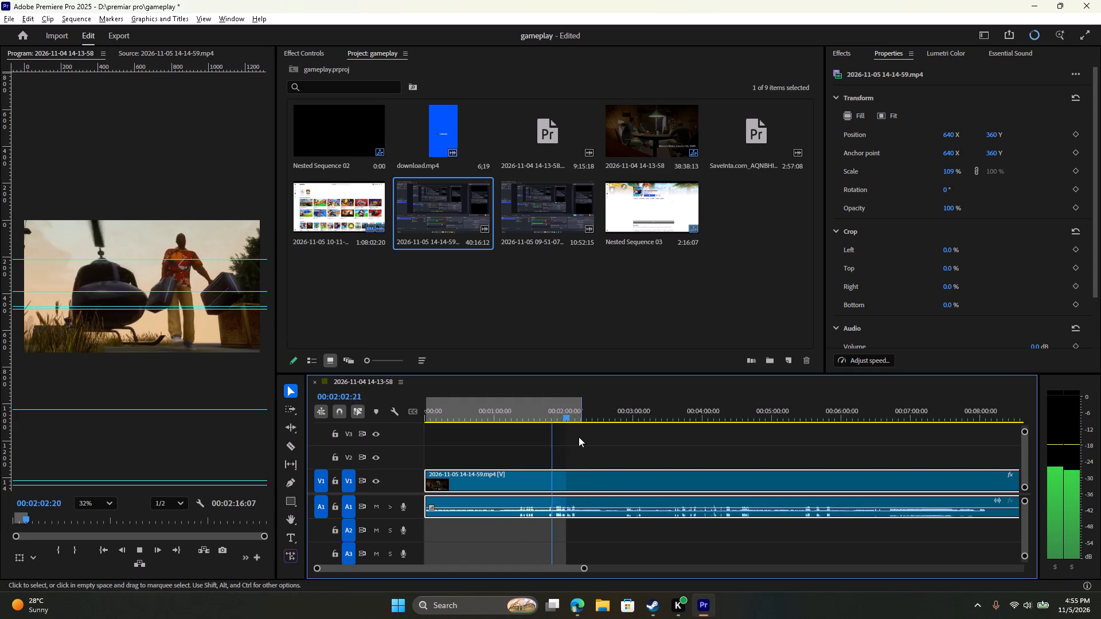
scroll(579, 437, "down", 10, "alt")
key("space")
left_click_drag(471, 414, 731, 460)
key("space")
scroll(719, 467, "down", 6)
left_click_drag(631, 420, 532, 426)
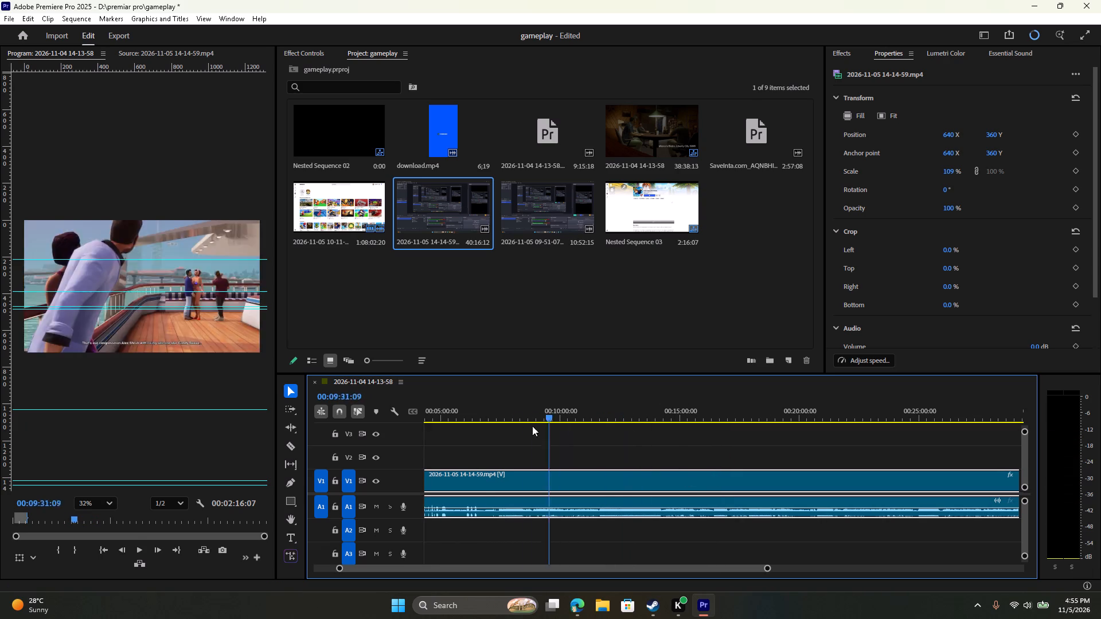
left_click_drag(532, 426, 493, 436)
scroll(512, 475, "up", 12)
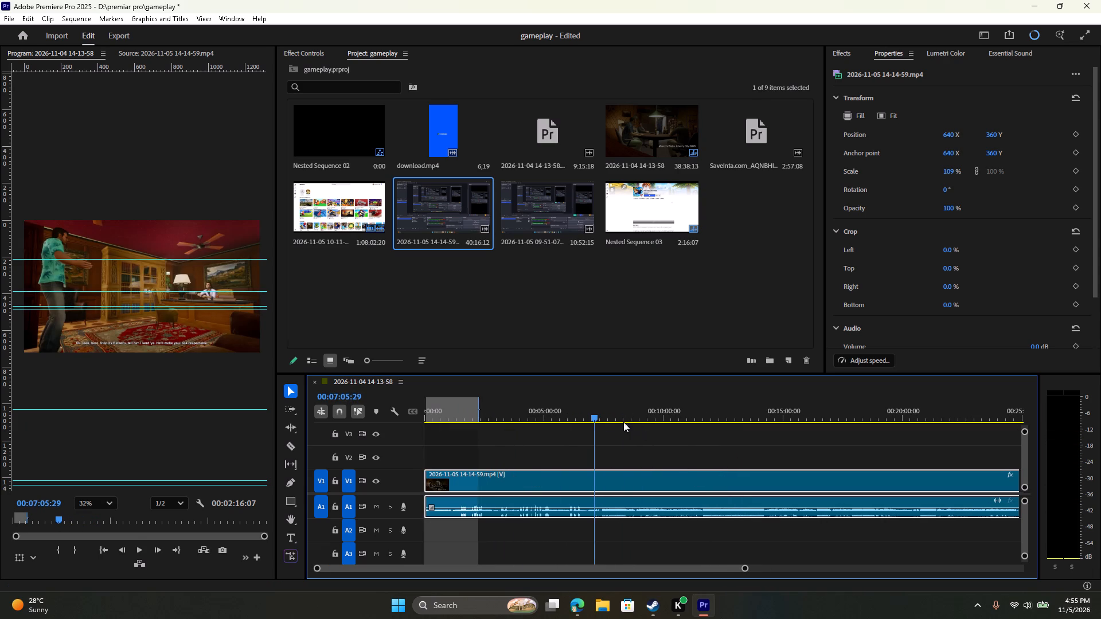
left_click_drag(595, 419, 572, 418)
key("space")
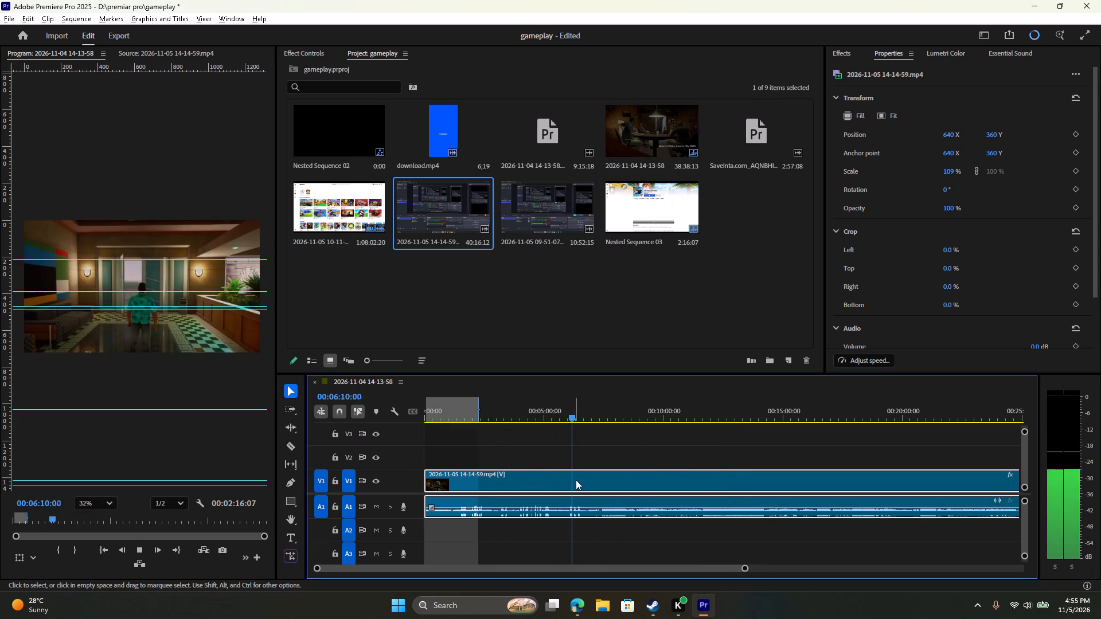
scroll(576, 480, "up", 7, "alt")
left_click_drag(563, 417, 601, 420)
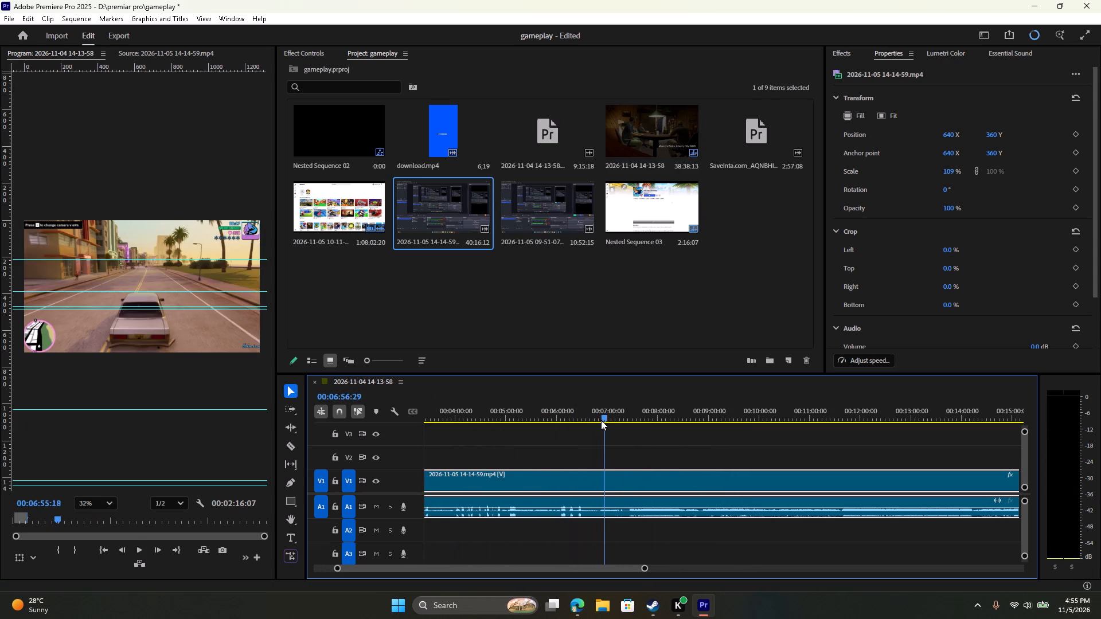
left_click_drag(601, 420, 623, 429)
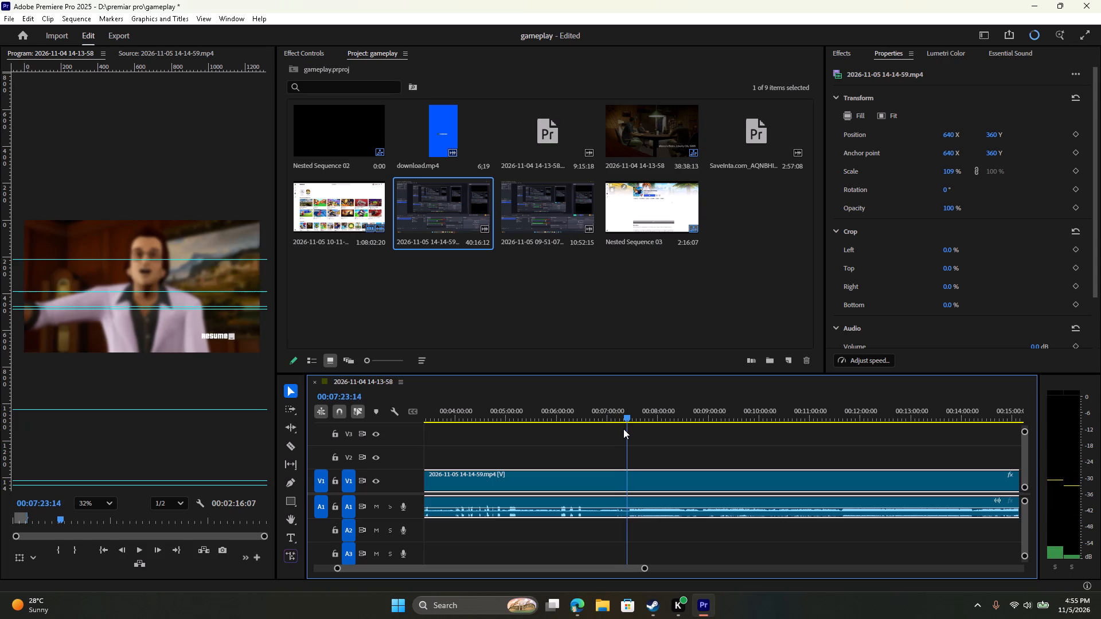
left_click_drag(623, 429, 599, 437)
key("space")
left_click_drag(602, 410, 587, 413)
key("space")
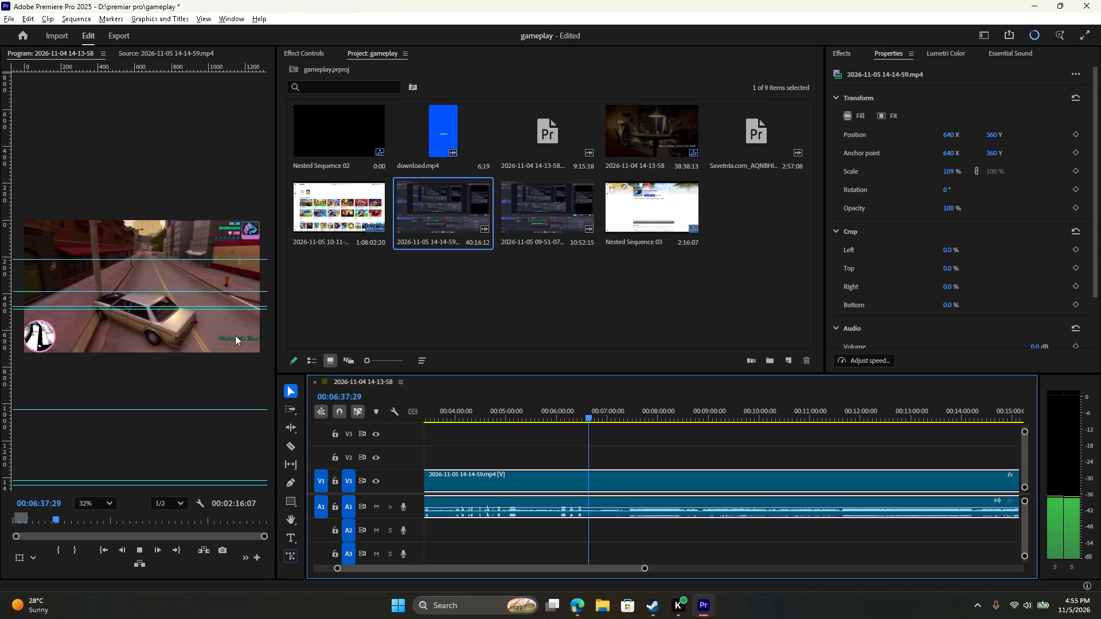
scroll(216, 333, "up", 5, "alt")
scroll(216, 333, "down", 5, "alt")
scroll(185, 253, "down", 2)
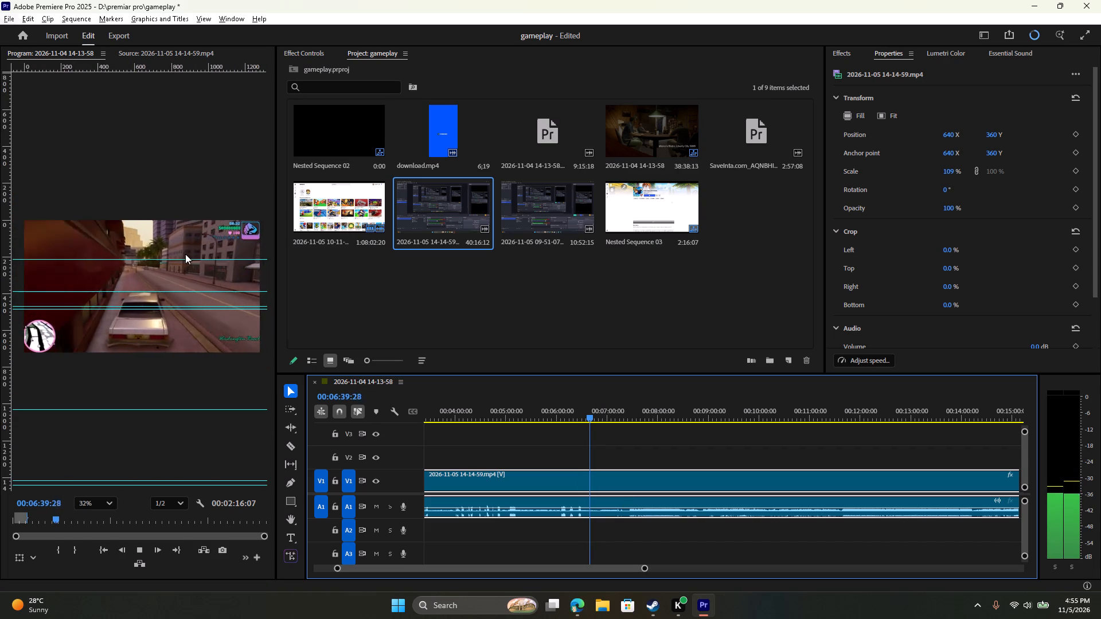
scroll(179, 342, "down", 1)
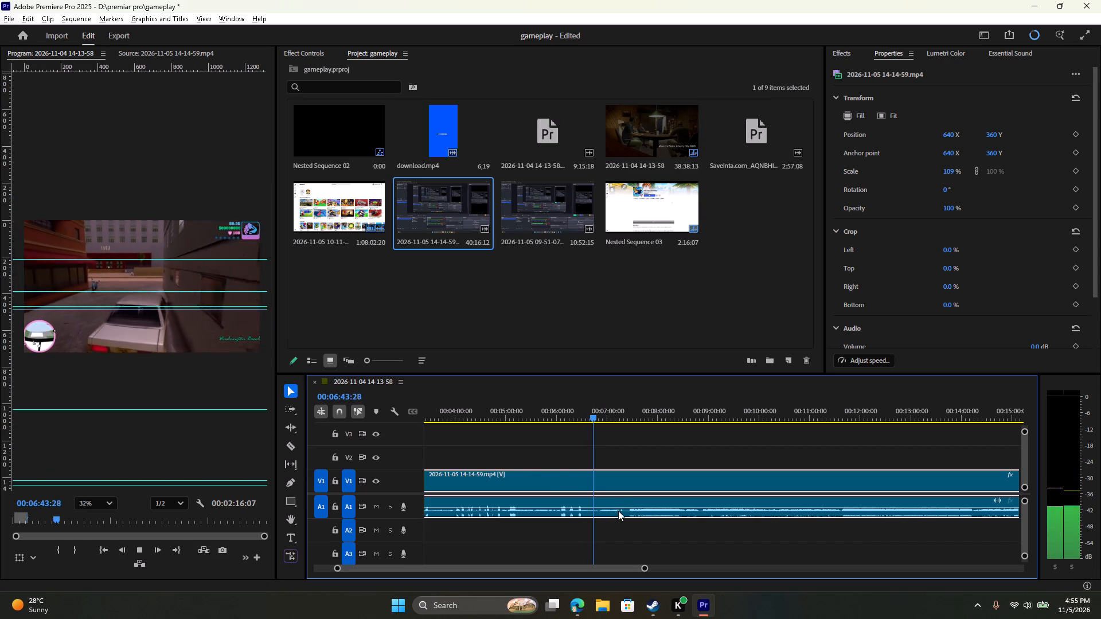
Cut the 14-14-59 clip with the Razor tool at about 00:06:48:28, at the shot outside the red-awning building.
key("c")
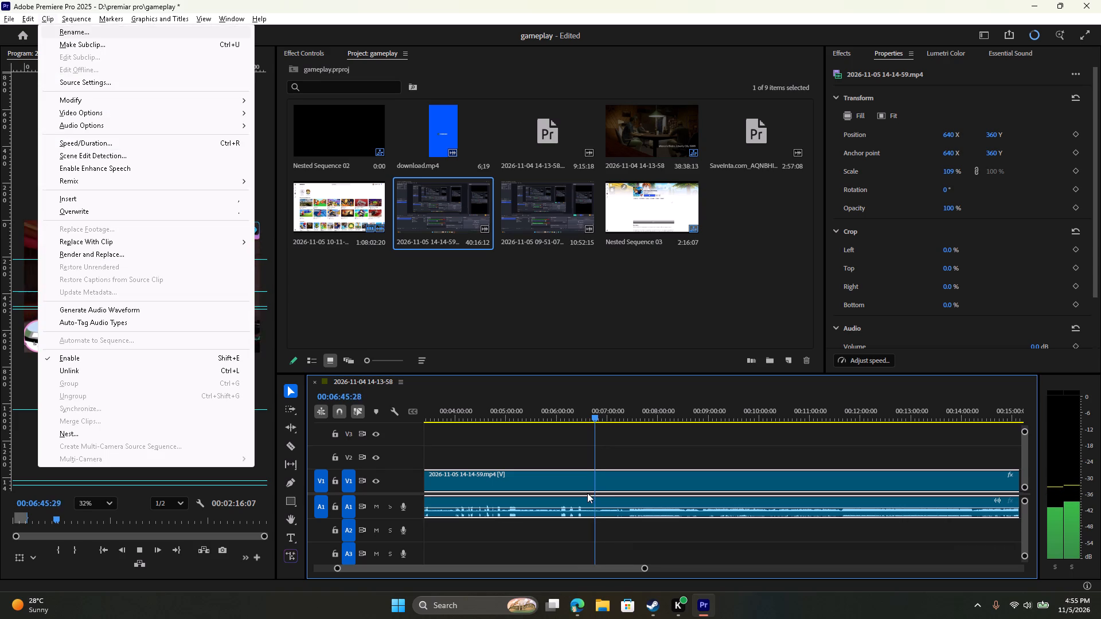
left_click(622, 494)
key("c")
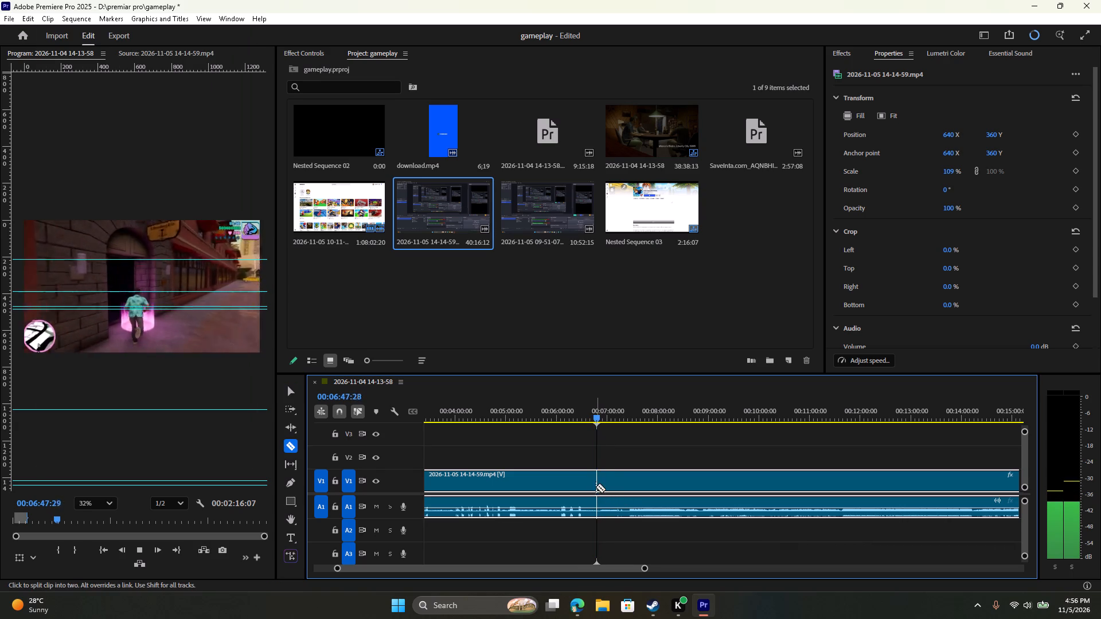
key("space")
left_click(598, 484)
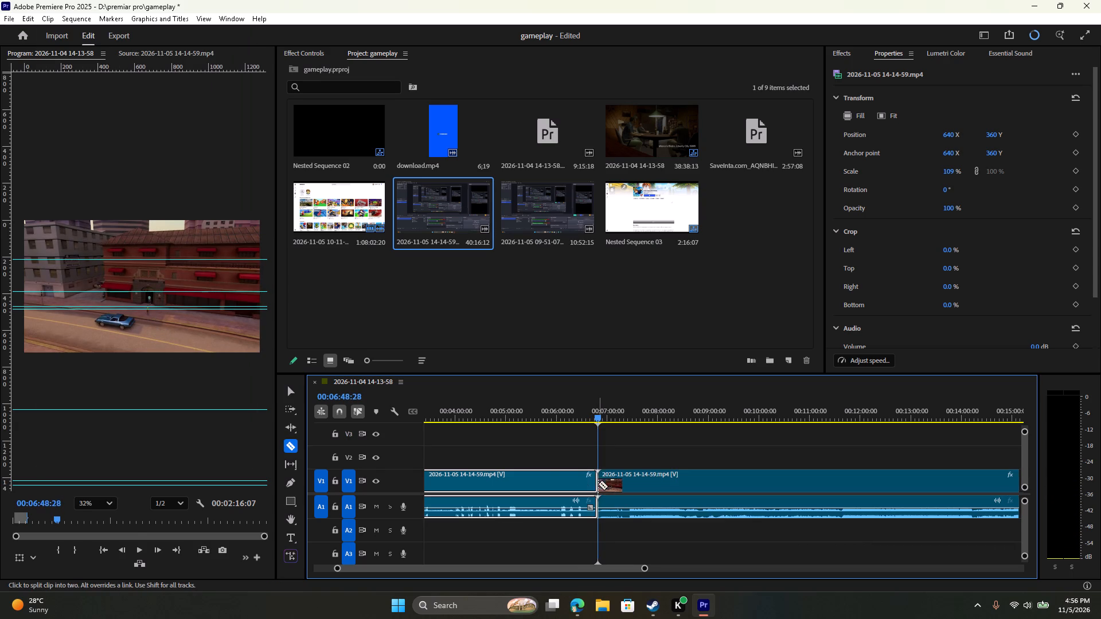
Delete the section before the cut and close the gap so the remaining clip starts at 00:00:00:00.
key("v")
left_click(550, 485)
key("Delete")
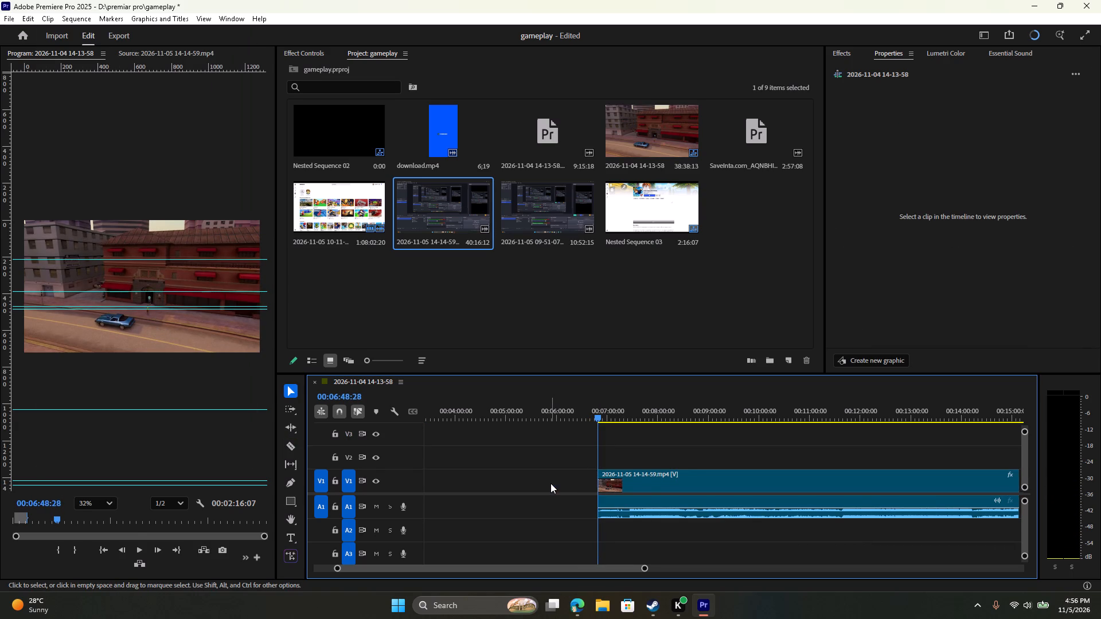
right_click(550, 483)
left_click(557, 483)
left_click(567, 486)
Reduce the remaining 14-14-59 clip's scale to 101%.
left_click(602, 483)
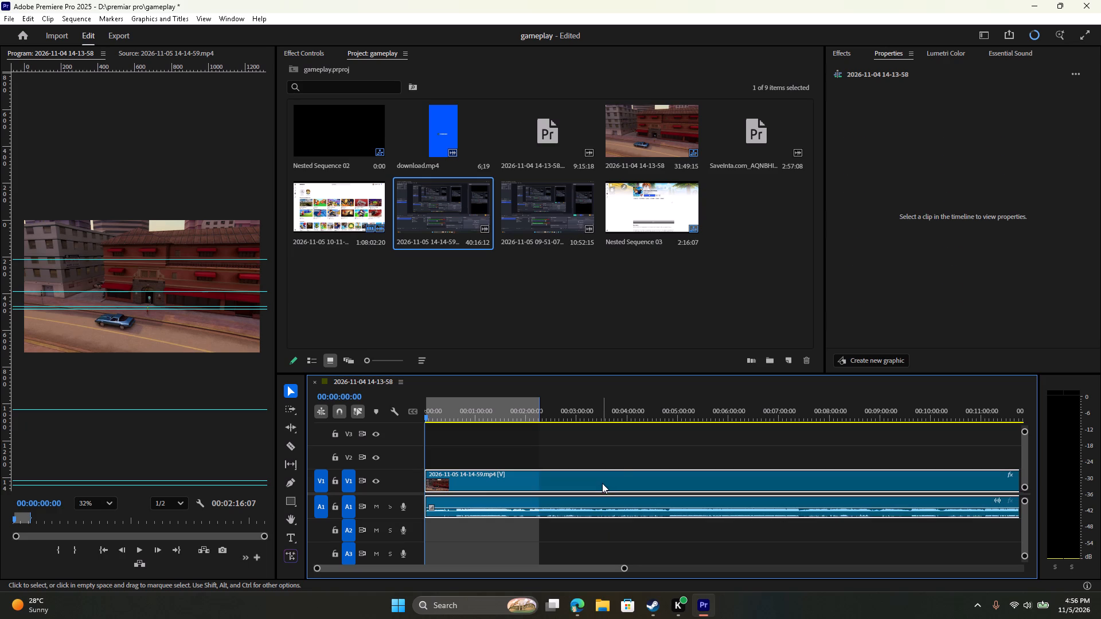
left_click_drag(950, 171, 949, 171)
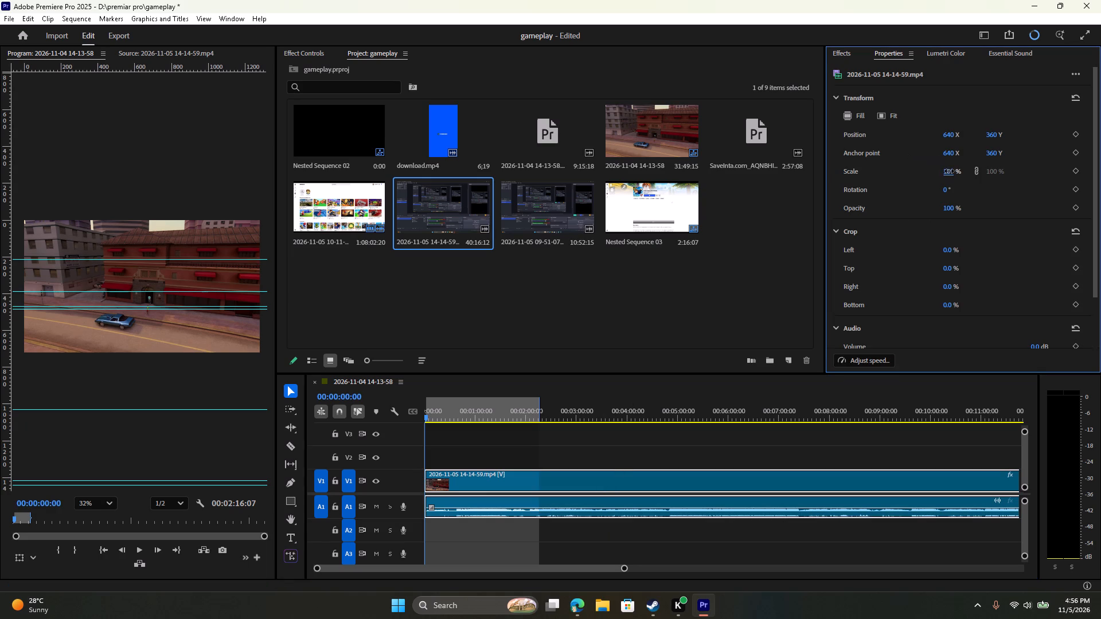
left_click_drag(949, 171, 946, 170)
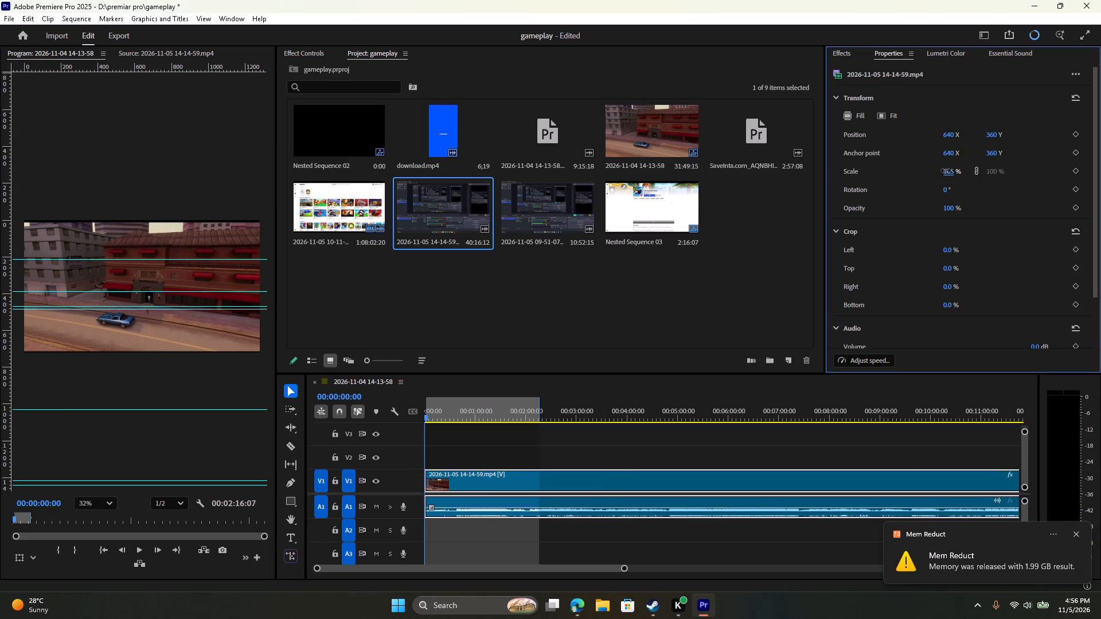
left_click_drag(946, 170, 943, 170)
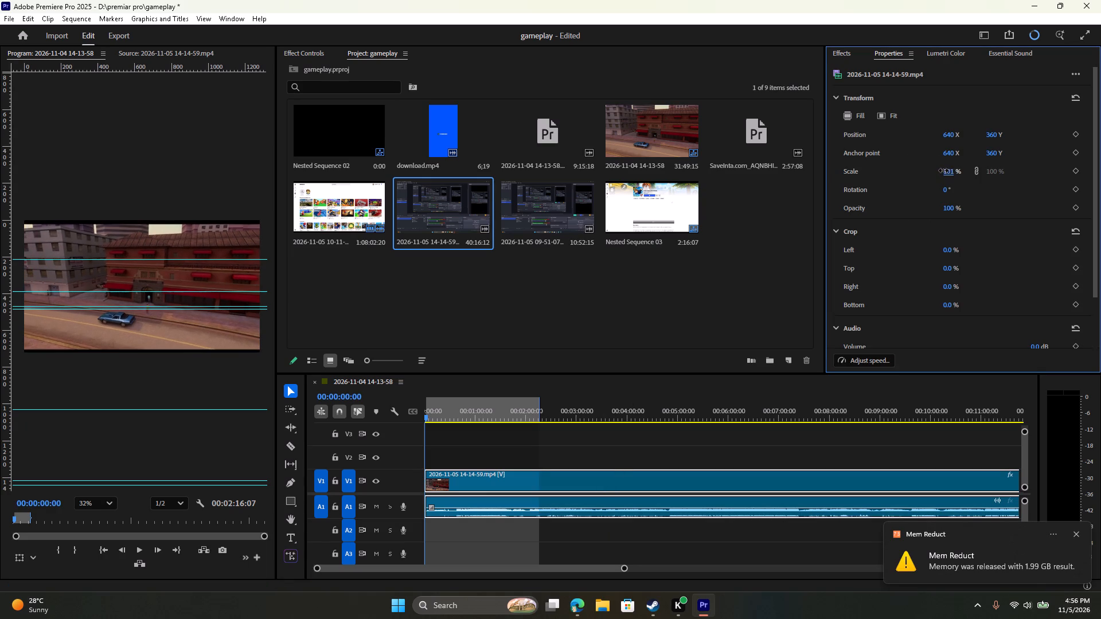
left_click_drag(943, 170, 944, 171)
Play the opening office cutscene up to about 00:00:24 to check its framing at the reduced scale.
key("space")
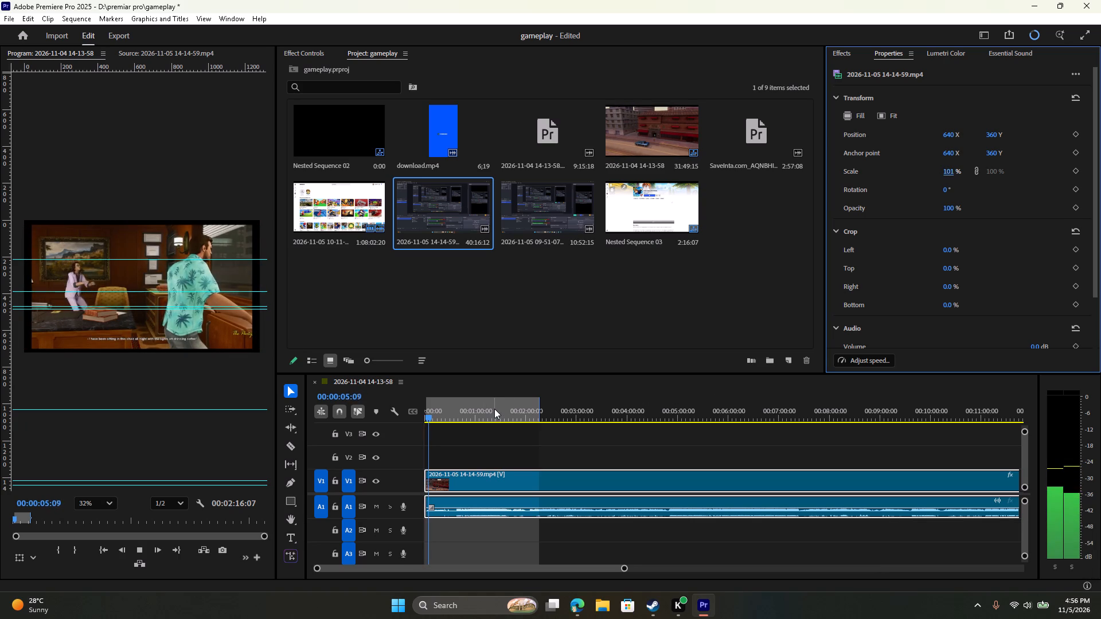
scroll(237, 307, "up", 4)
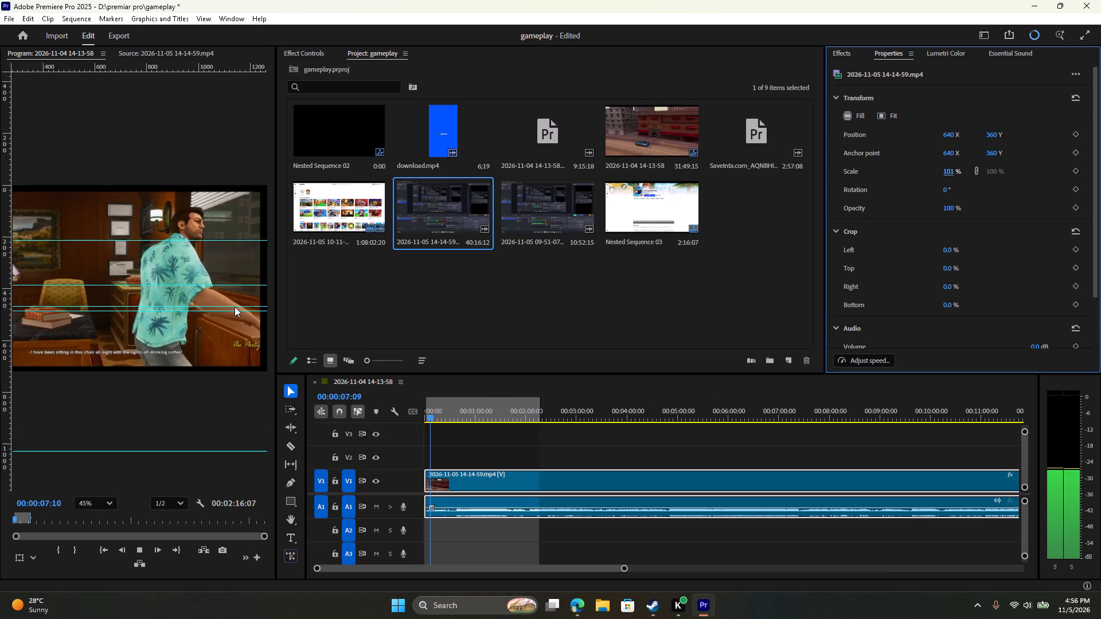
scroll(235, 307, "down", 7)
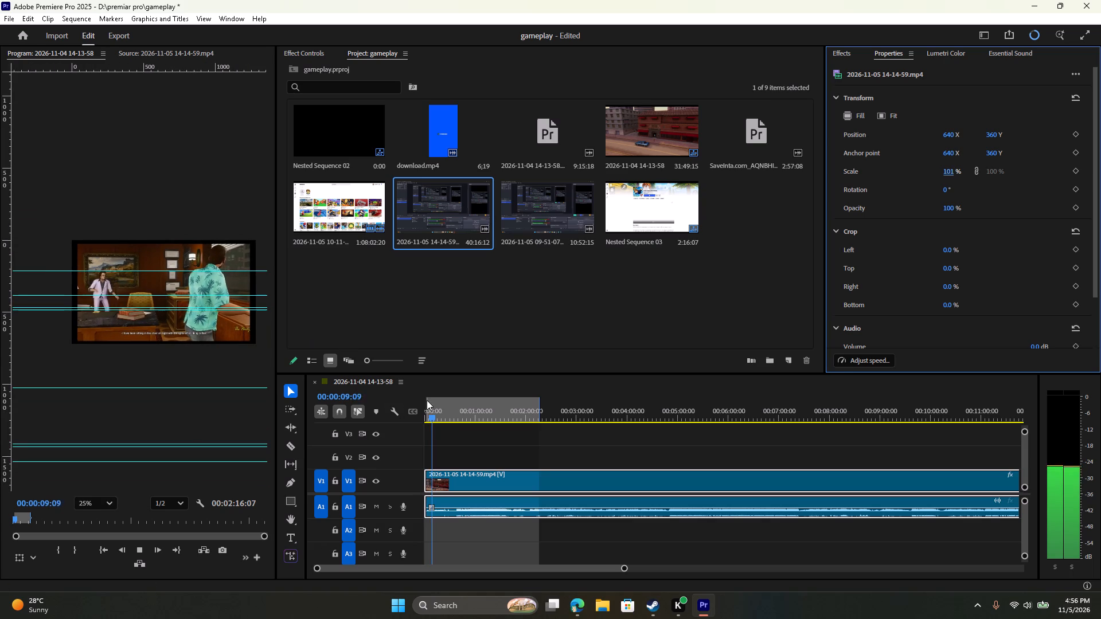
left_click_drag(435, 416, 438, 415)
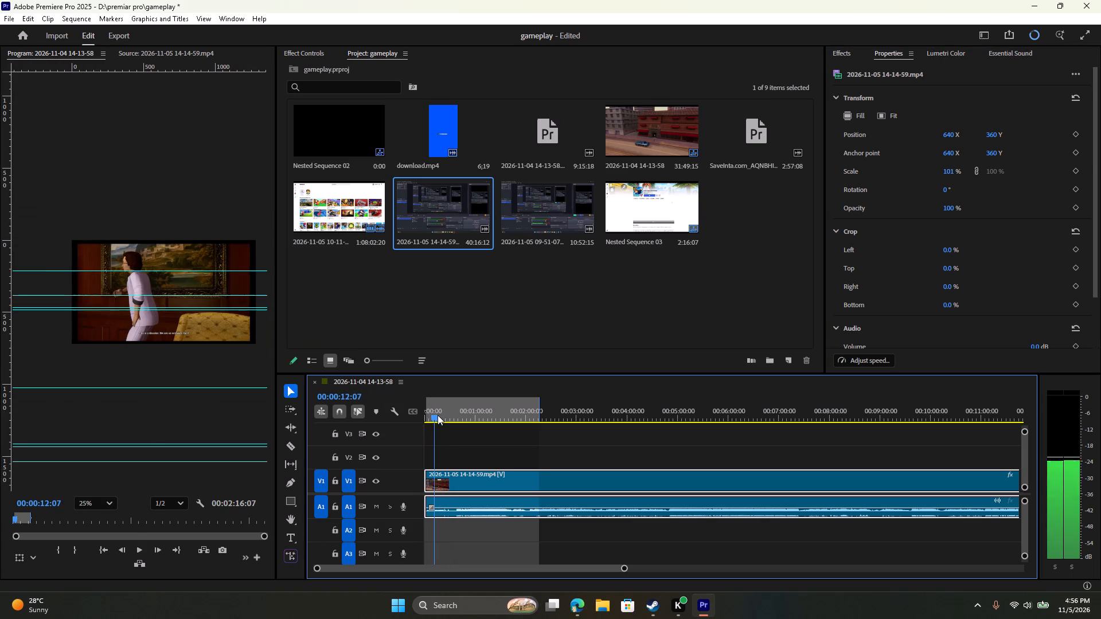
left_click_drag(438, 415, 448, 416)
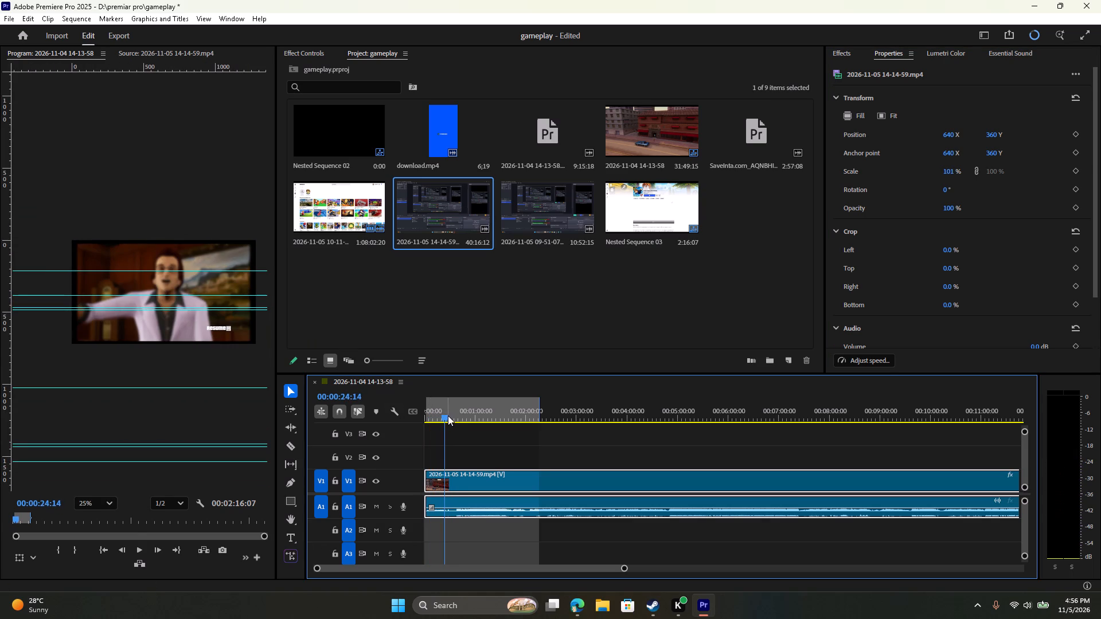
left_click_drag(446, 416, 433, 418)
key("space")
scroll(443, 434, "up", 5)
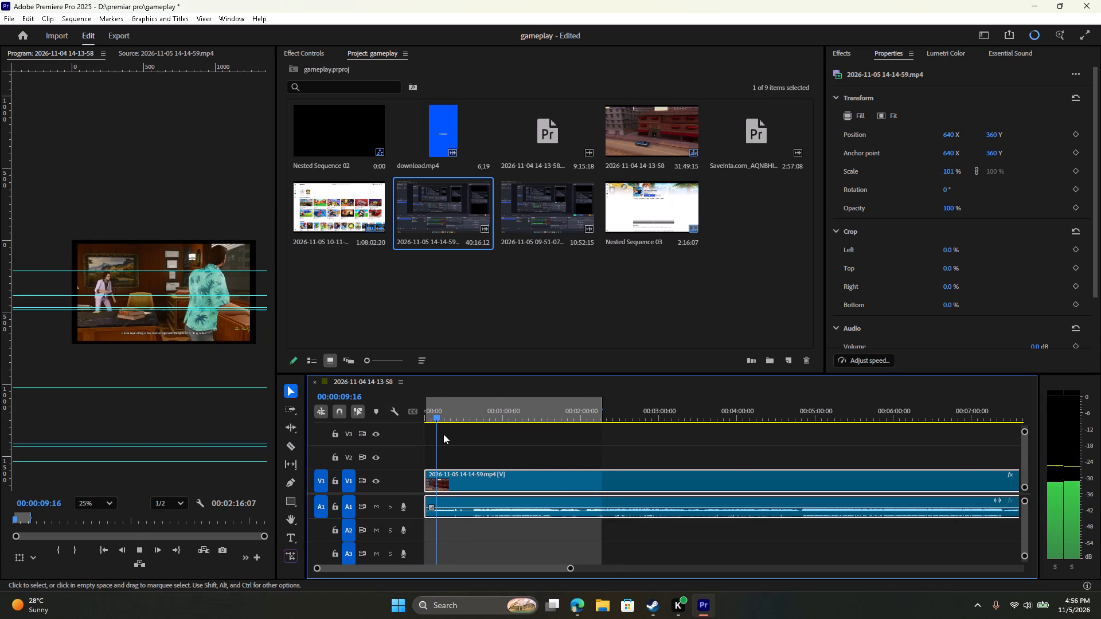
key("space")
Inspect the frame edge up close in the office shot and set the clip's scale to 108% to fill the frame.
left_click(493, 487)
scroll(269, 350, "up", 6, "alt")
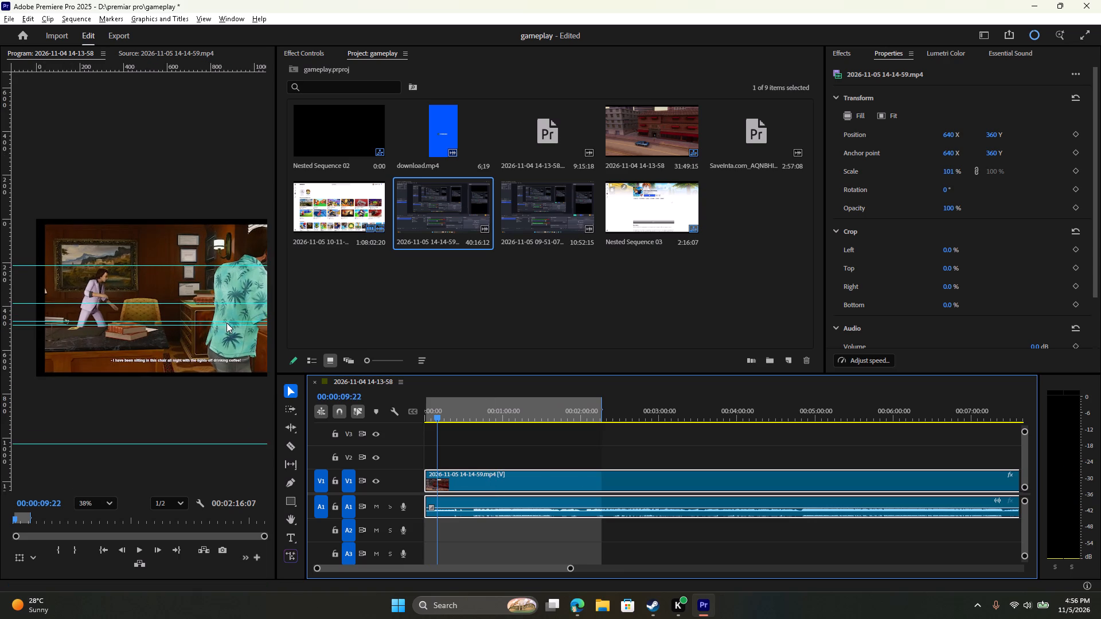
scroll(225, 323, "down", 3, "alt")
scroll(222, 323, "up", 4, "alt")
key("h")
left_click_drag(225, 326, 123, 327)
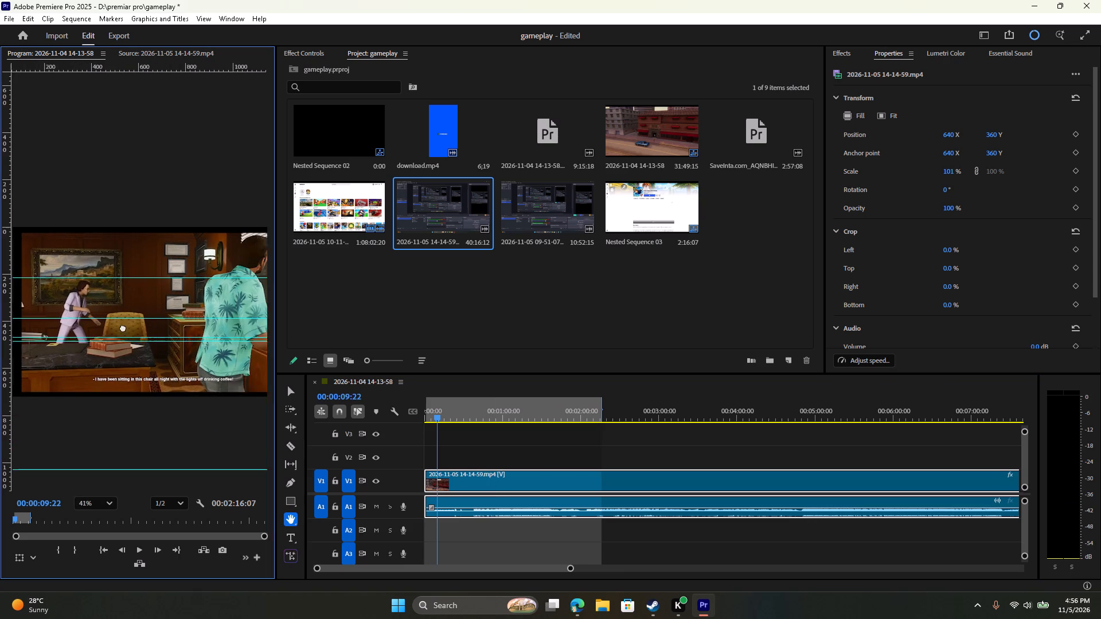
left_click_drag(123, 327, 64, 319)
scroll(165, 332, "up", 10)
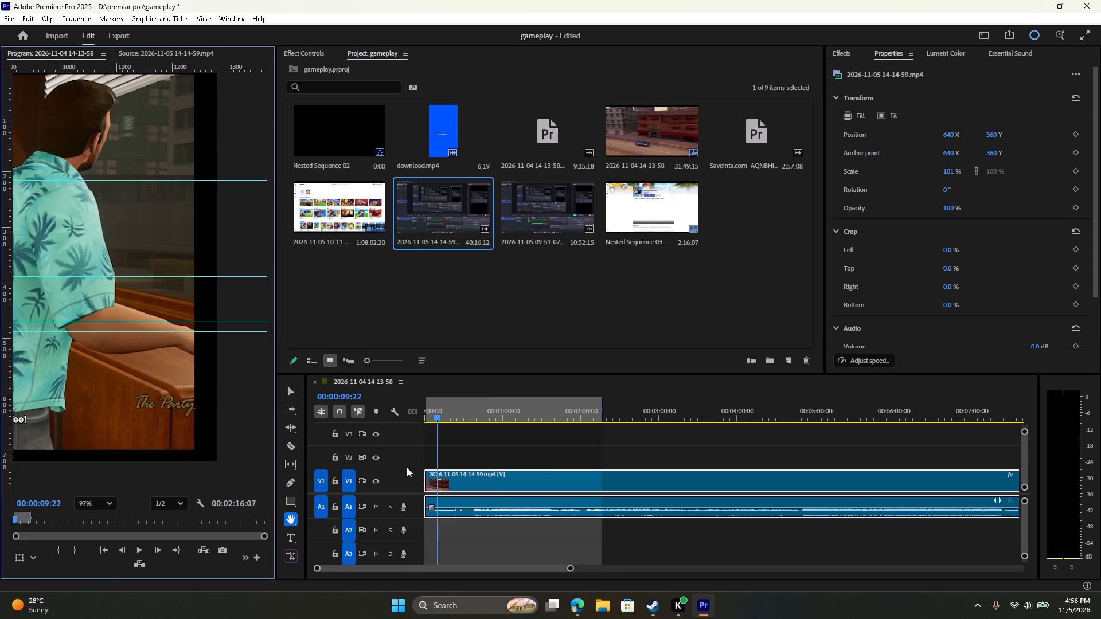
left_click(478, 487)
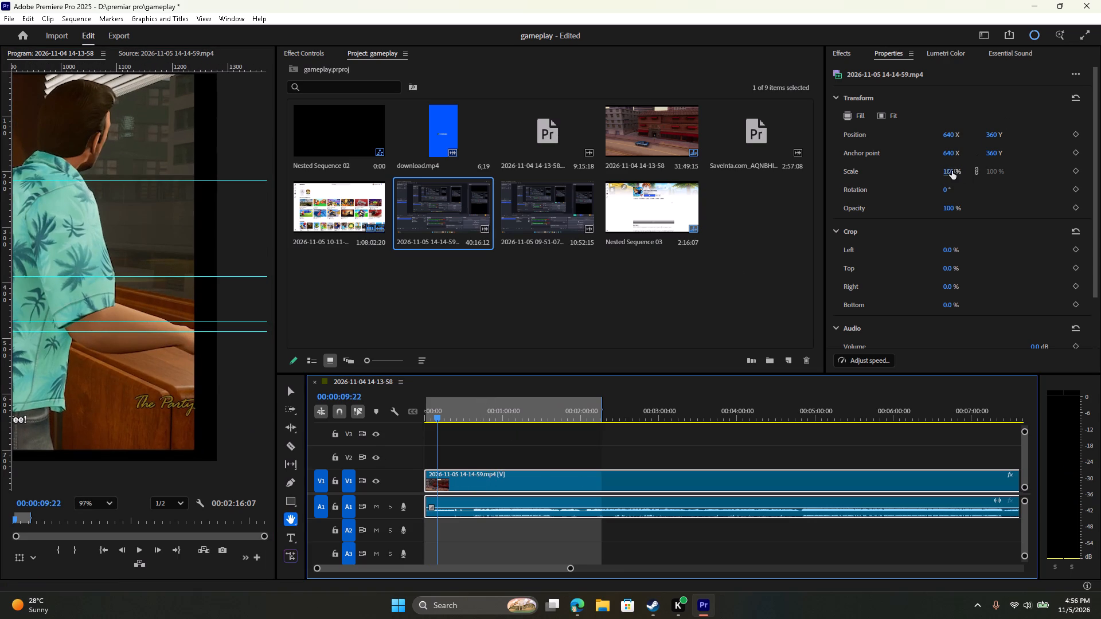
left_click(950, 170)
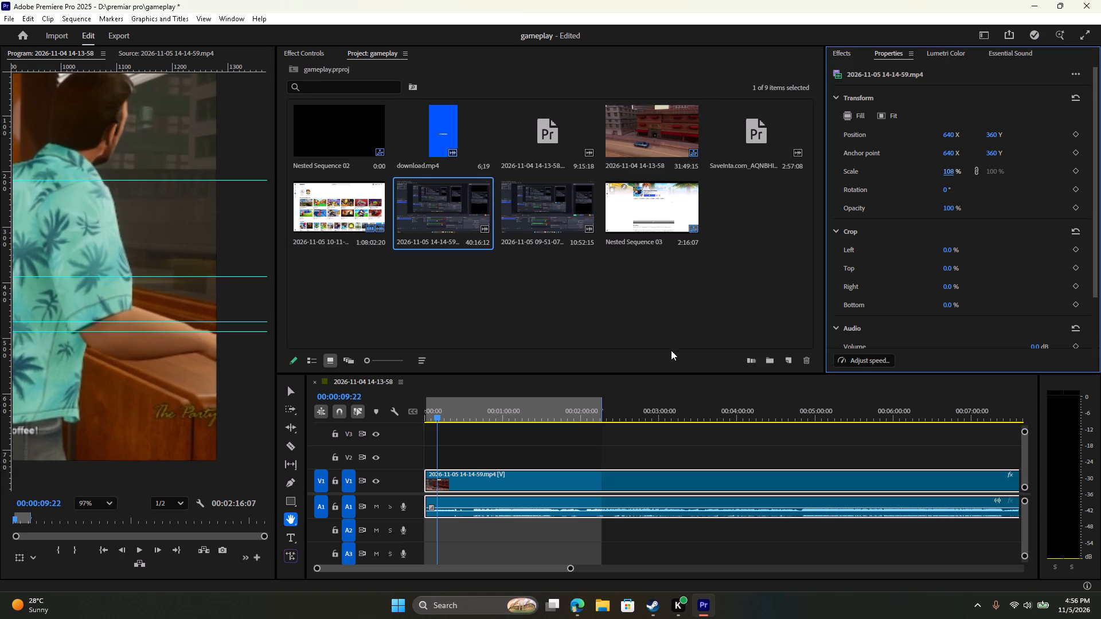
Play the office cutscene to about 00:00:16 with the whole frame visible in the preview to check the clip's framing.
scroll(270, 353, "down", 12, "alt")
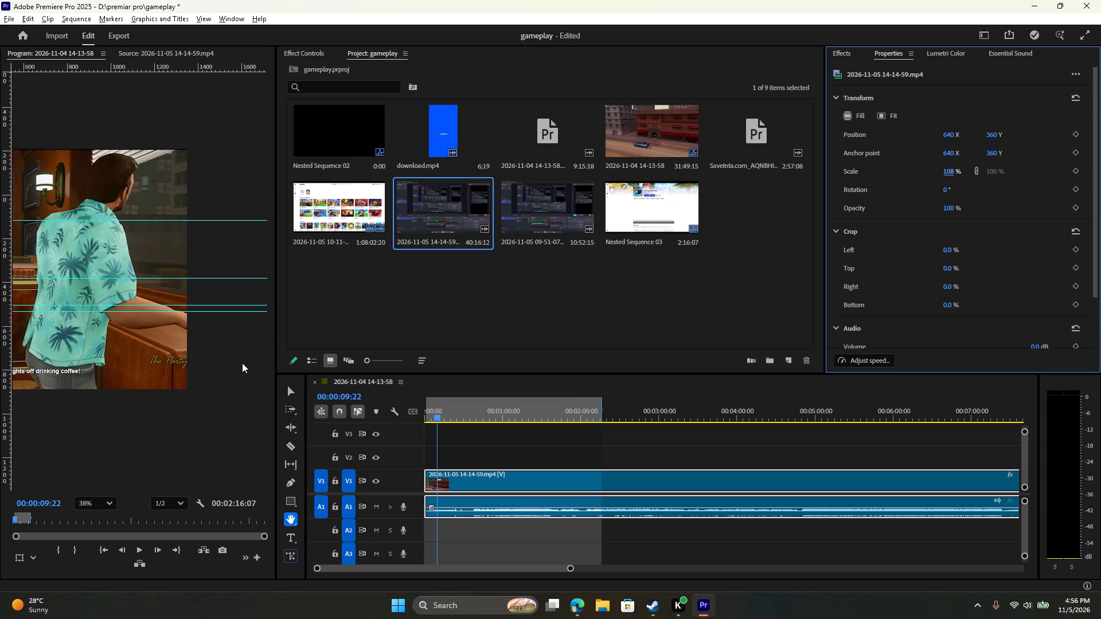
scroll(242, 363, "down", 1, "alt")
key("Home")
key("space")
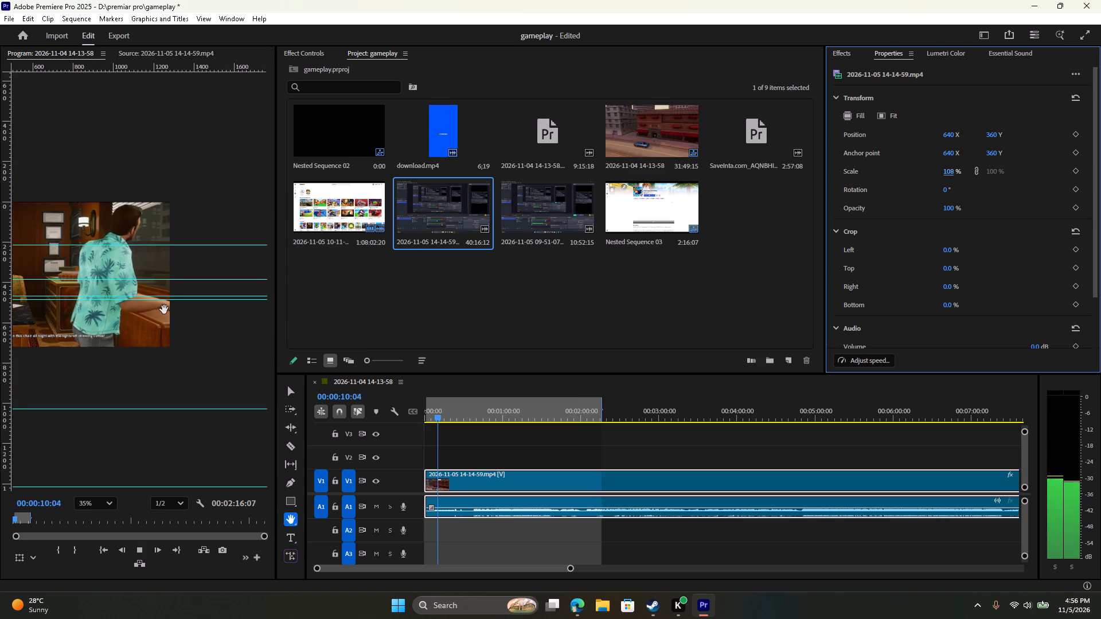
scroll(152, 309, "down", 4)
key("h")
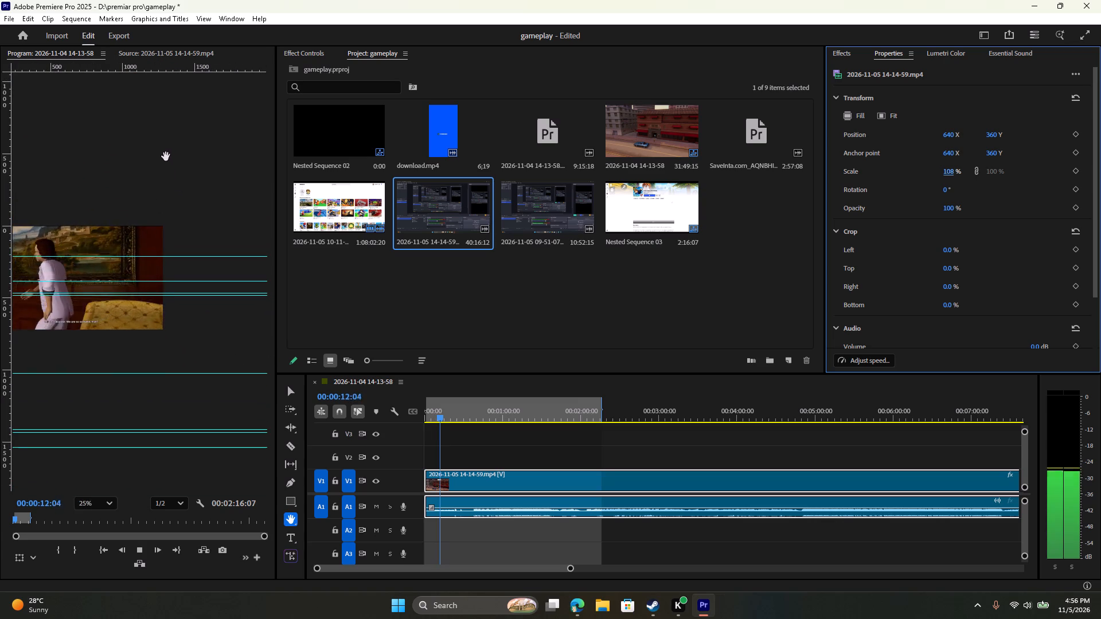
left_click_drag(149, 157, 234, 179)
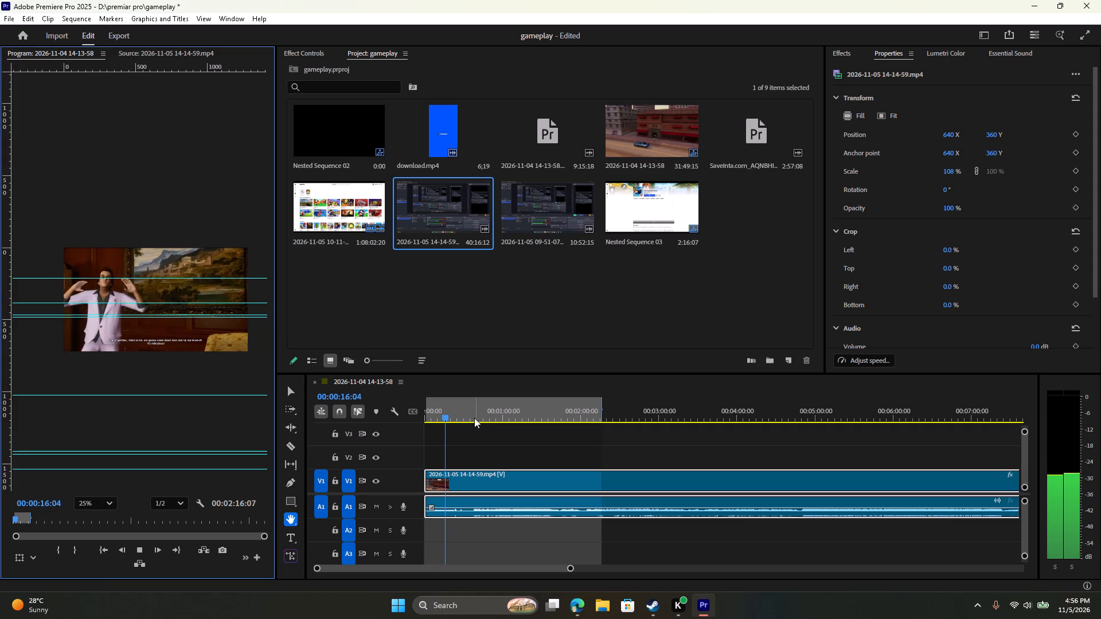
Skim the clip from the office cutscene to about 00:04:41, spot-playing around 00:02:00 to review the opening mission footage.
left_click_drag(454, 422, 483, 429)
left_click_drag(460, 413, 494, 417)
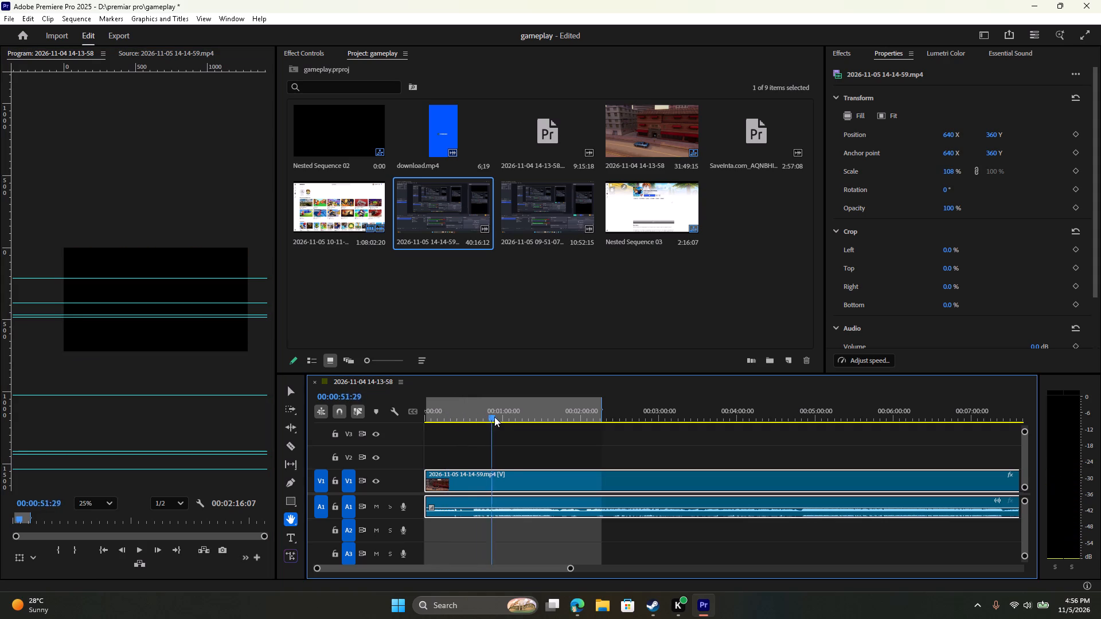
left_click_drag(494, 417, 482, 420)
key("space")
left_click_drag(481, 418, 519, 423)
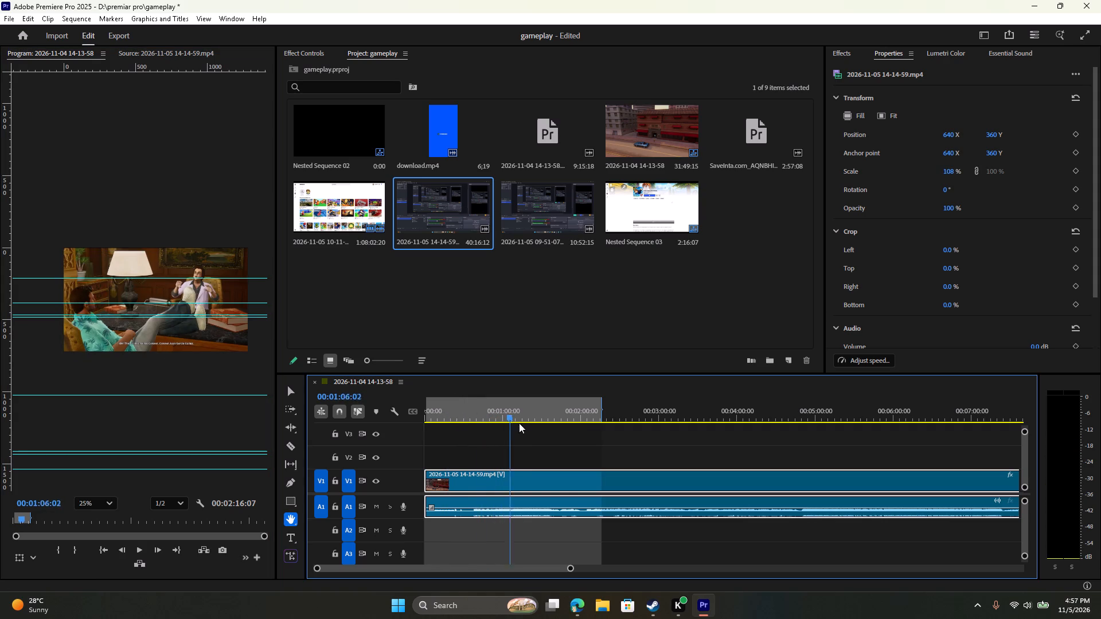
left_click_drag(519, 423, 579, 427)
key("space")
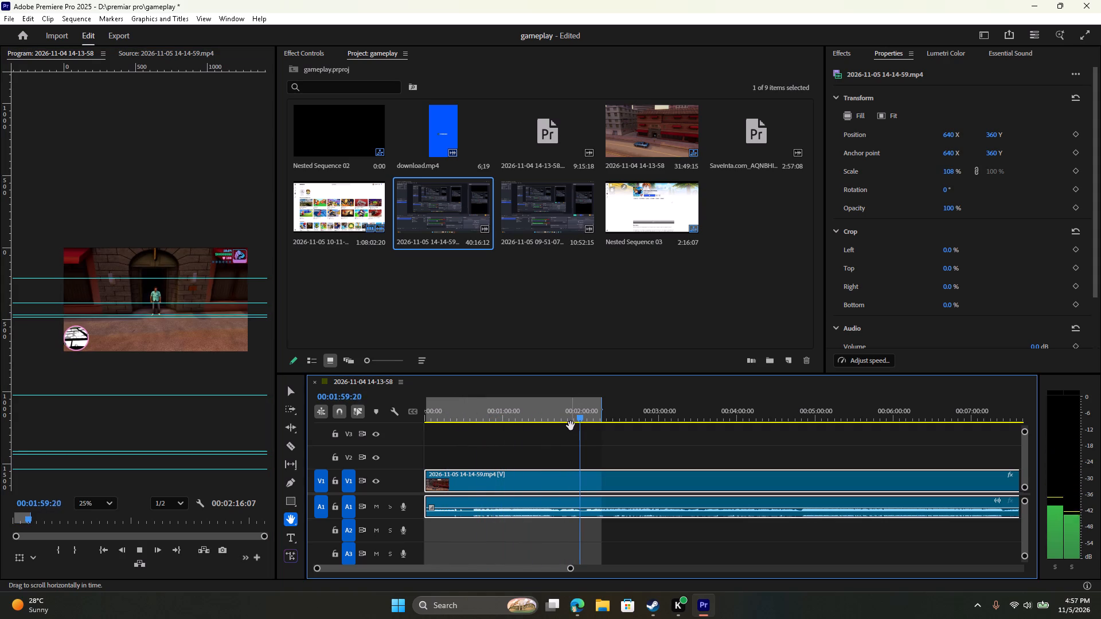
left_click_drag(581, 426, 589, 427)
left_click_drag(577, 412, 591, 412)
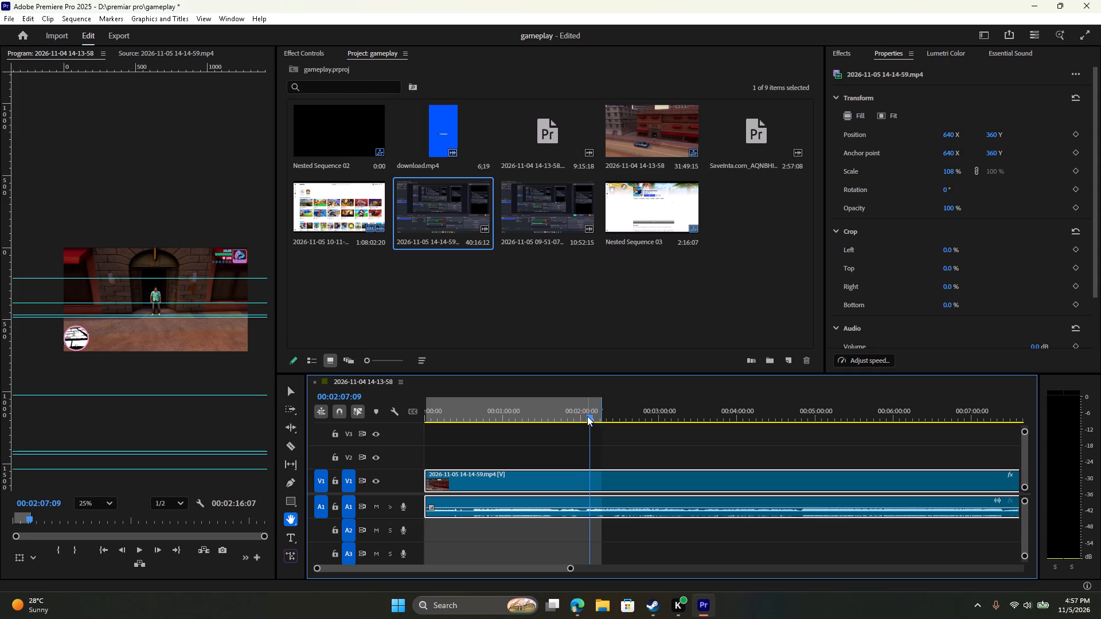
key("space")
left_click_drag(585, 417, 641, 429)
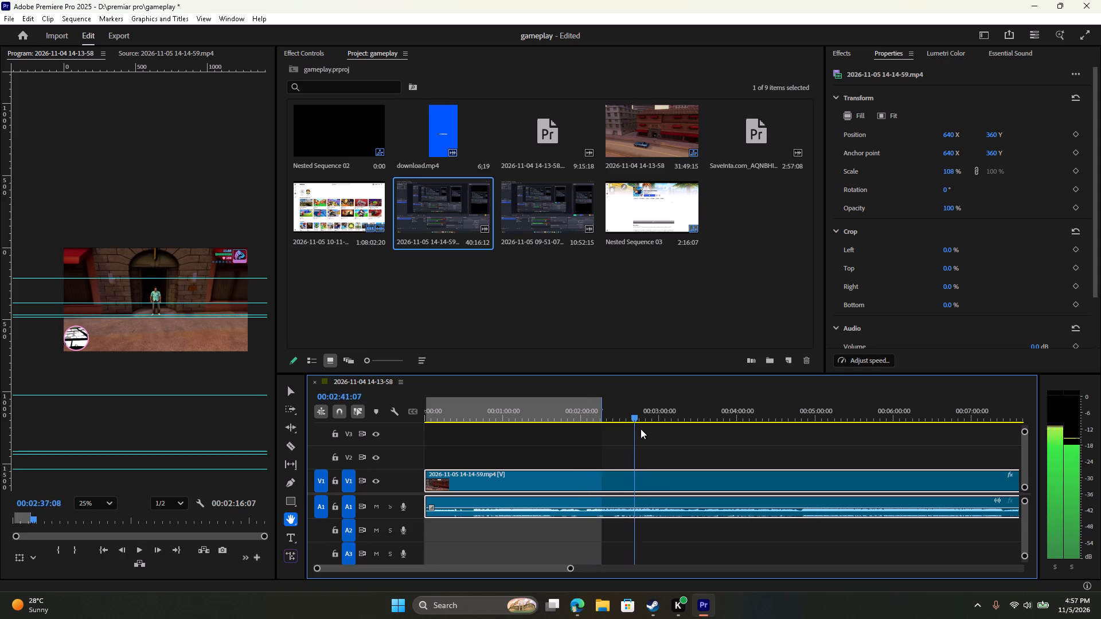
left_click_drag(641, 429, 792, 420)
Skim the clip from about 00:04:41 to 00:17:14 to look for a suitable end point for the video.
scroll(775, 423, "down", 14, "alt")
scroll(610, 420, "down", 6, "alt")
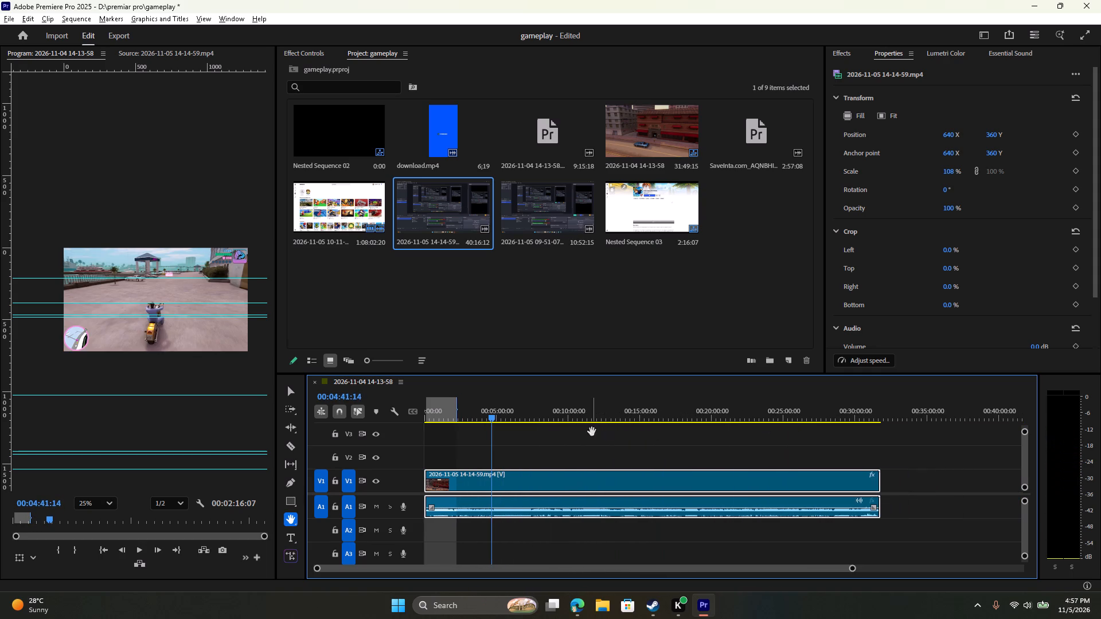
scroll(493, 443, "up", 10, "alt")
left_click_drag(479, 416, 491, 417)
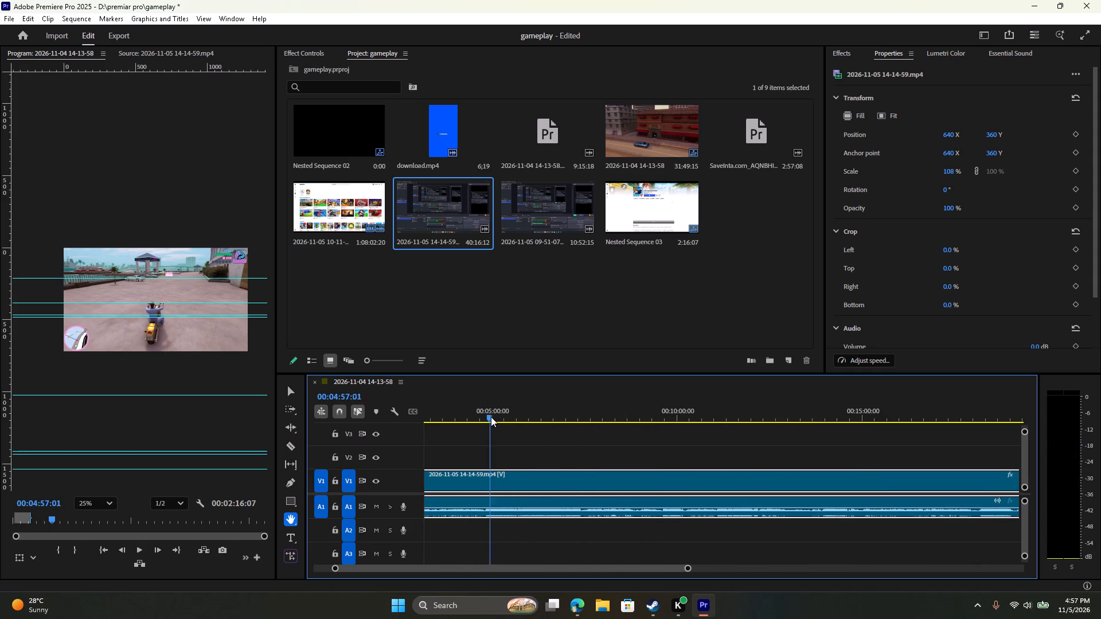
left_click_drag(491, 417, 544, 420)
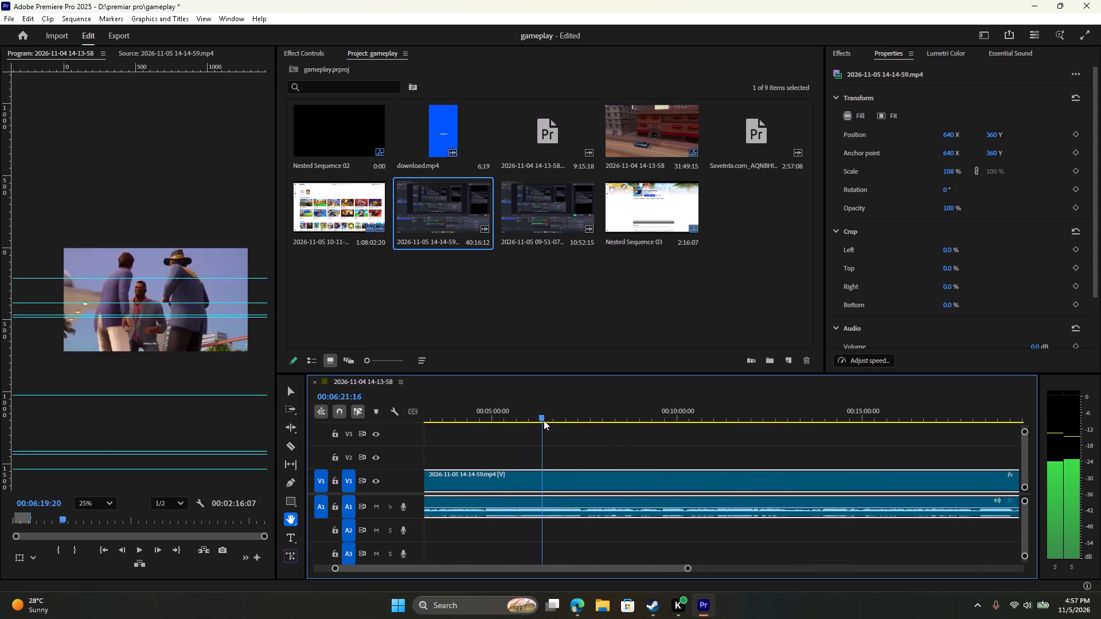
left_click_drag(544, 420, 615, 437)
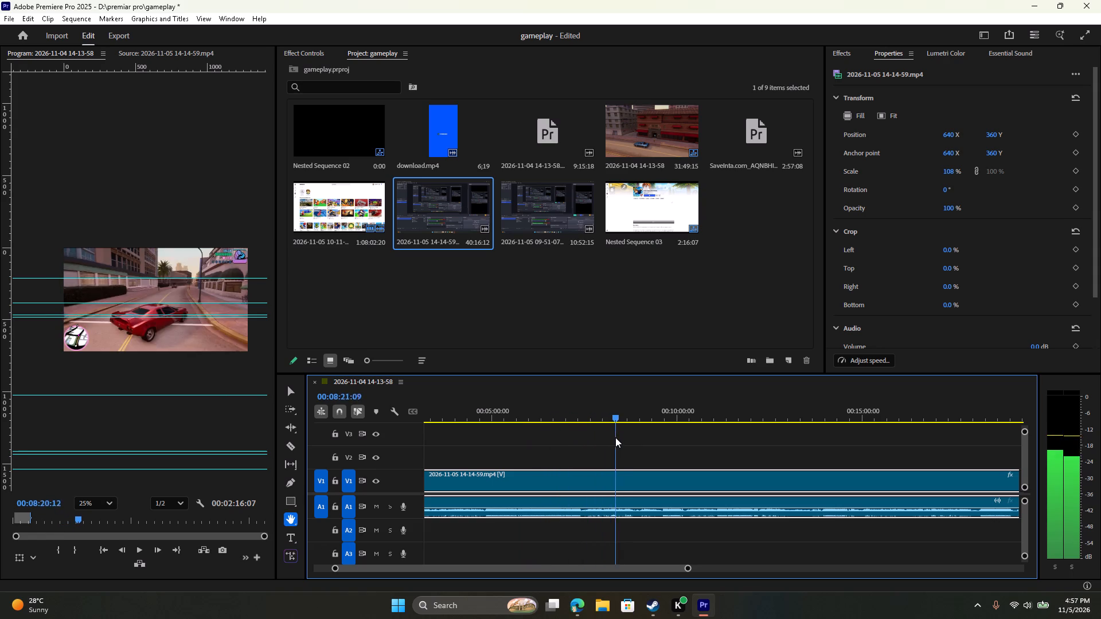
left_click_drag(615, 437, 642, 447)
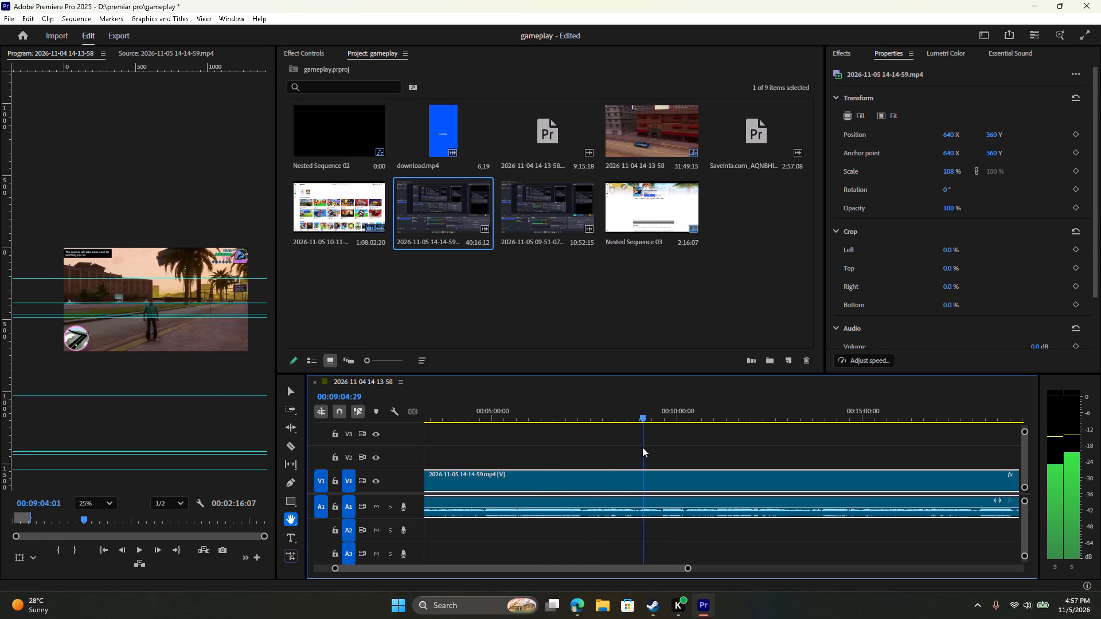
left_click_drag(642, 447, 684, 457)
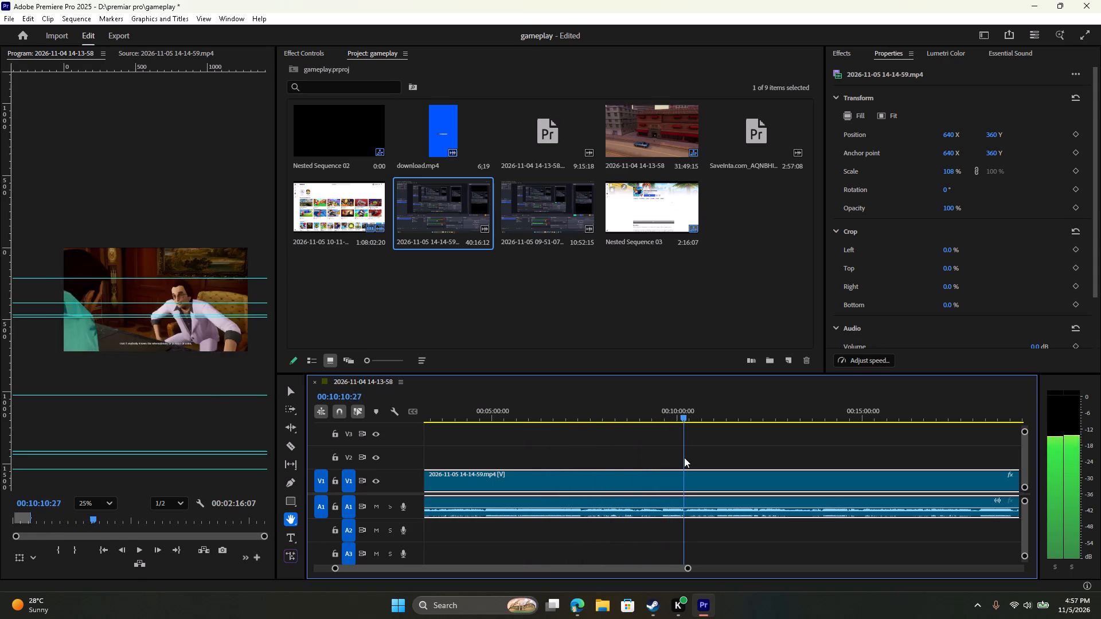
left_click_drag(684, 457, 719, 465)
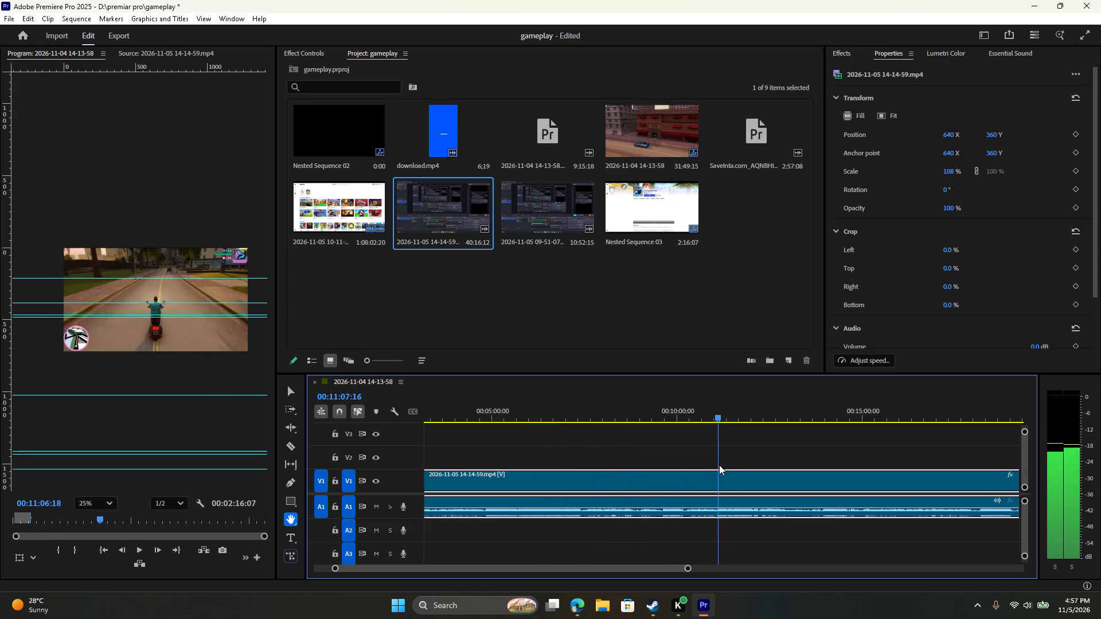
left_click_drag(719, 465, 760, 472)
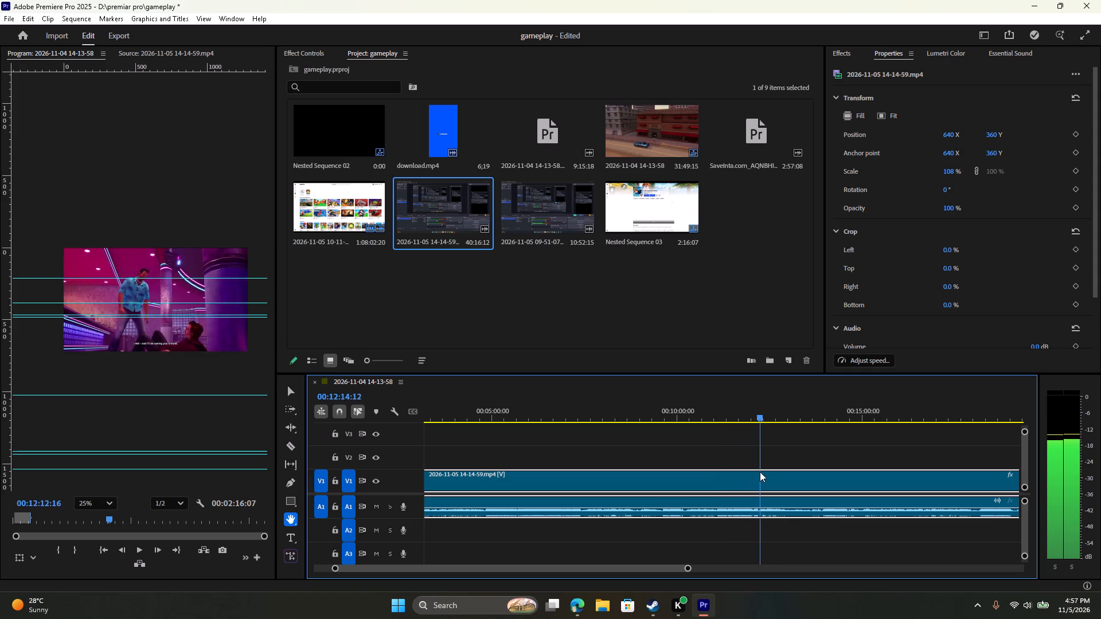
left_click_drag(760, 472, 807, 483)
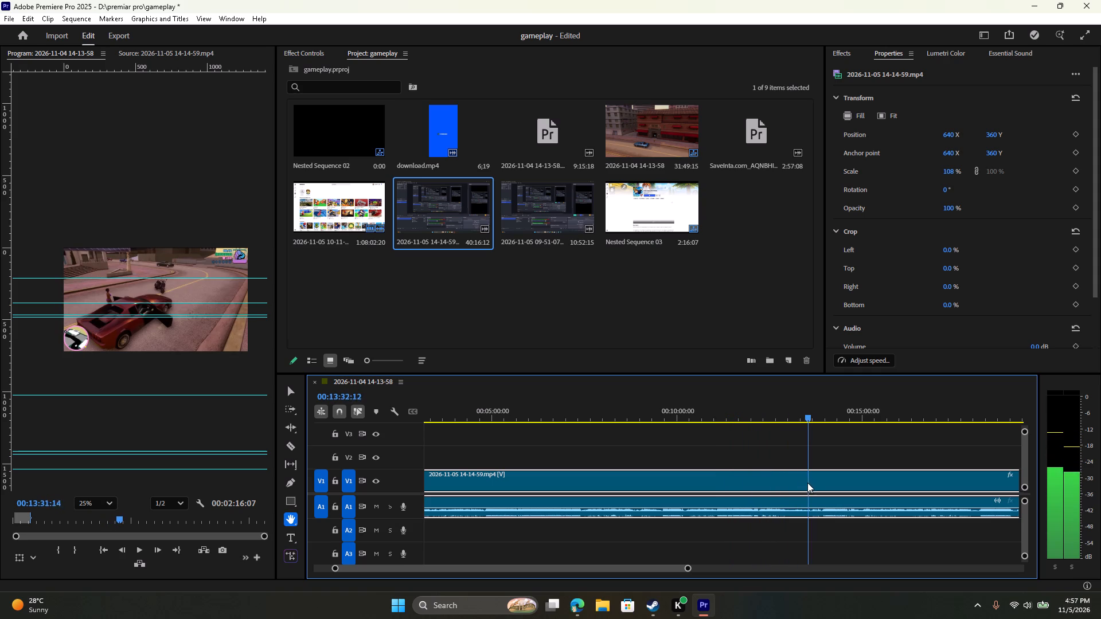
left_click_drag(807, 483, 809, 483)
left_click_drag(807, 418, 831, 424)
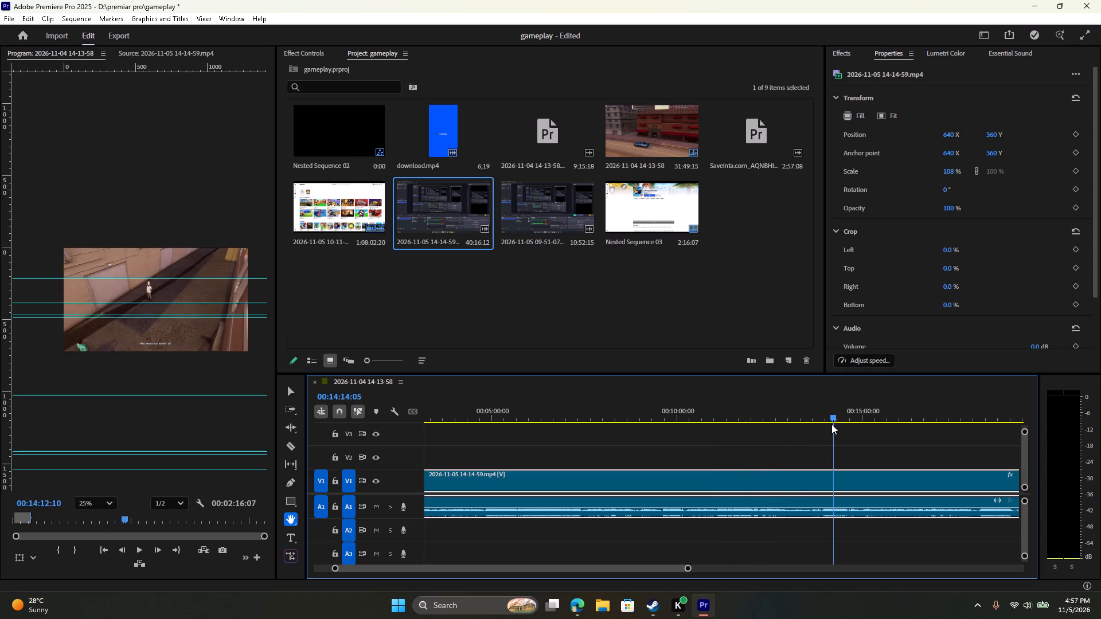
left_click_drag(831, 424, 876, 435)
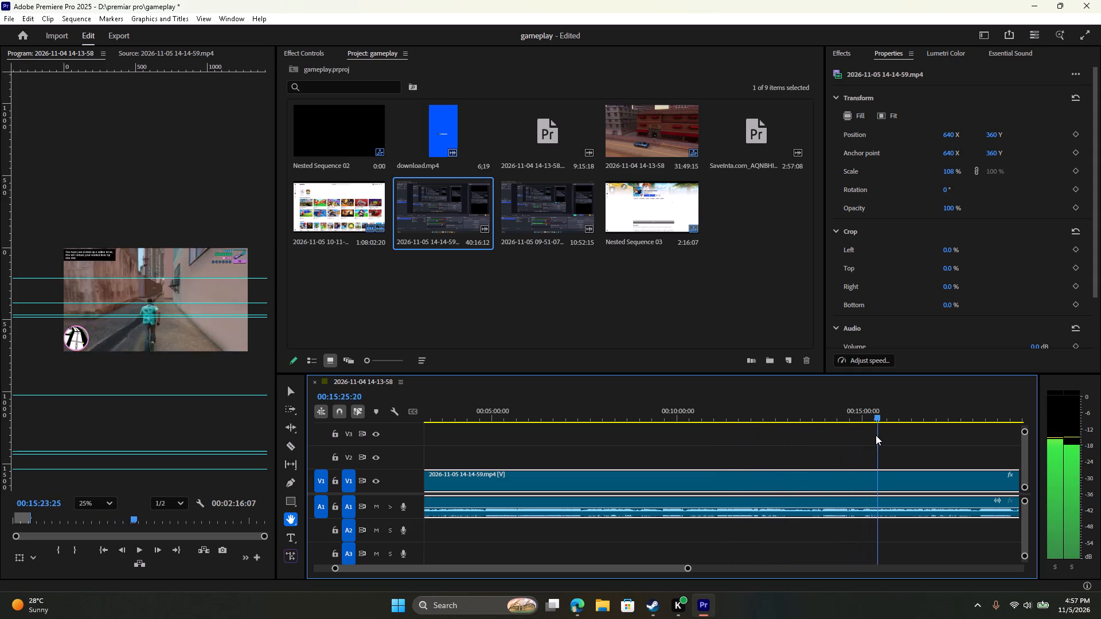
left_click_drag(876, 435, 911, 442)
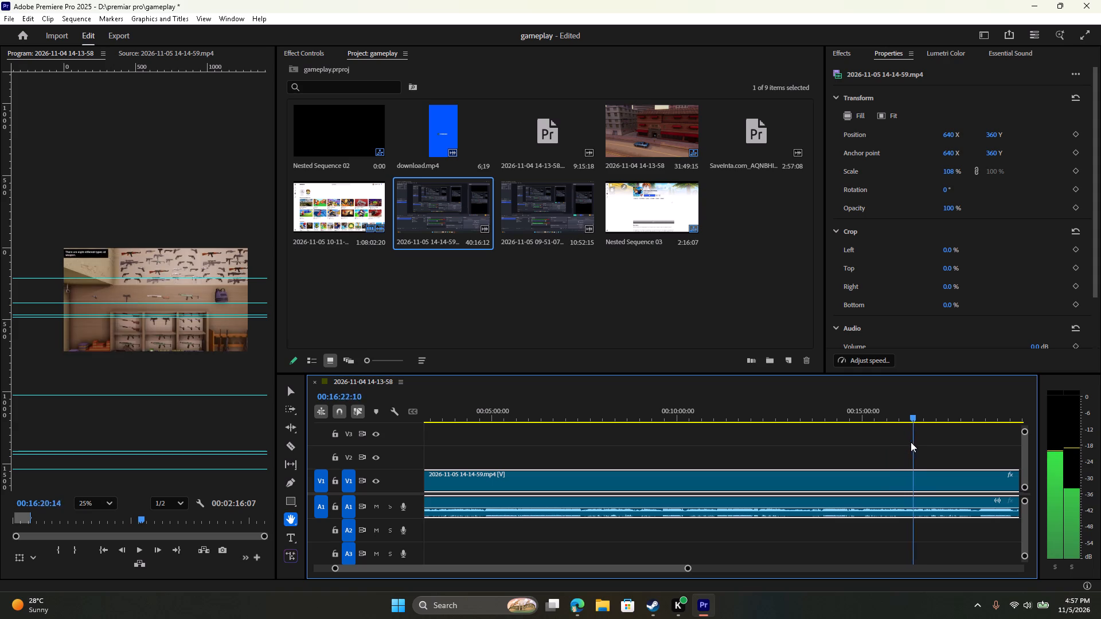
left_click_drag(911, 442, 943, 450)
Compare the scenes between about 00:16:55 and 00:18:51, and play from the mission-passed moment at 00:16:55:23 to 00:16:58:13 to find an end point.
scroll(892, 459, "down", 7)
scroll(830, 452, "down", 1)
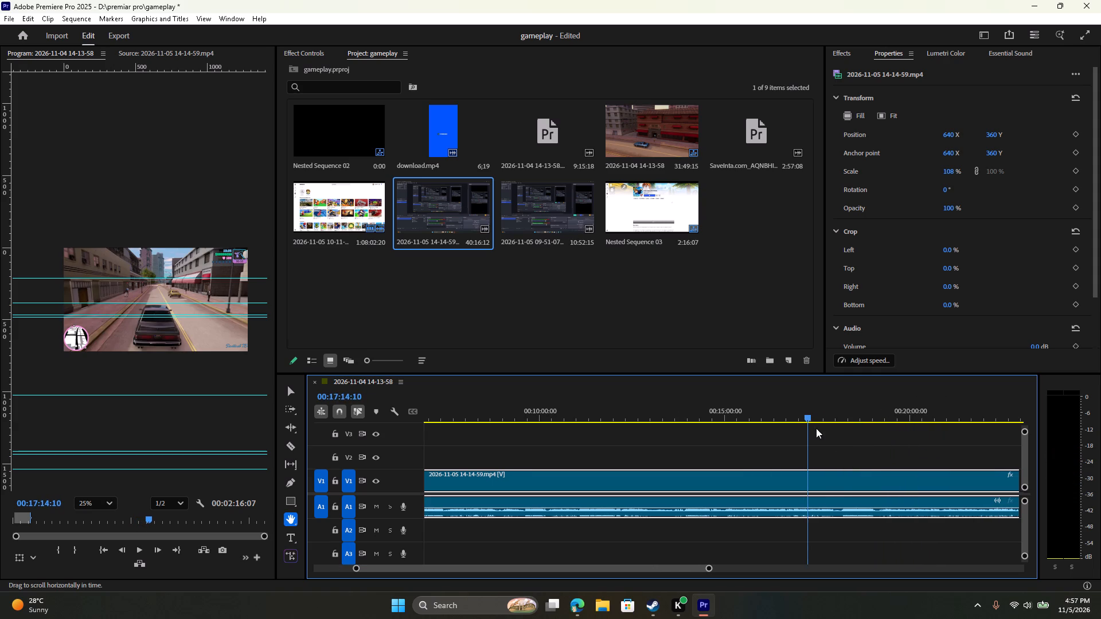
left_click_drag(805, 420, 866, 428)
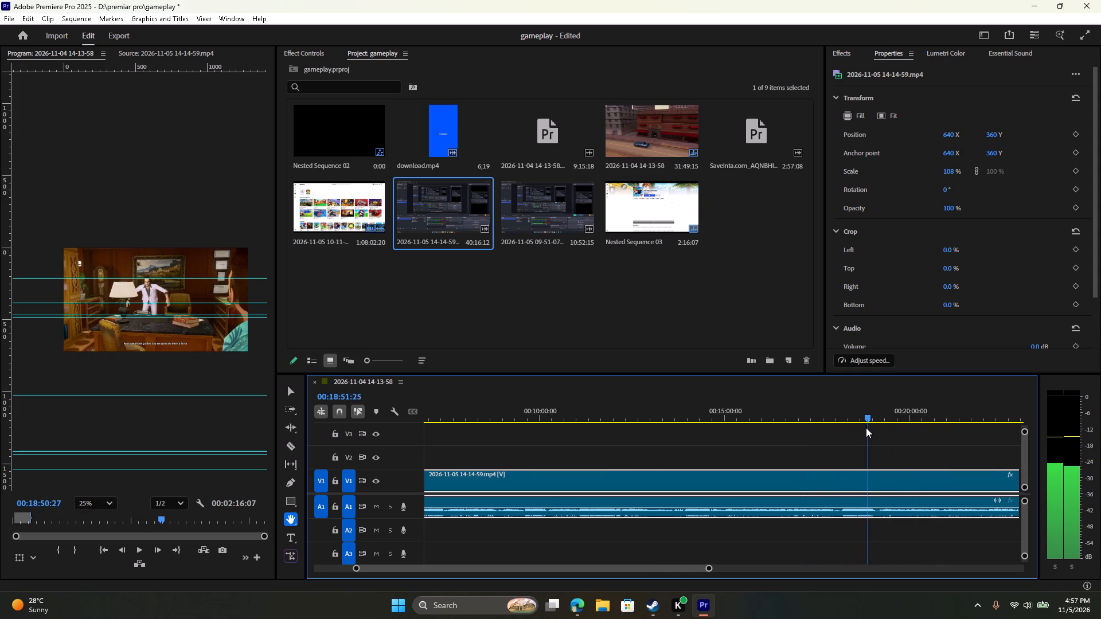
left_click_drag(866, 428, 814, 435)
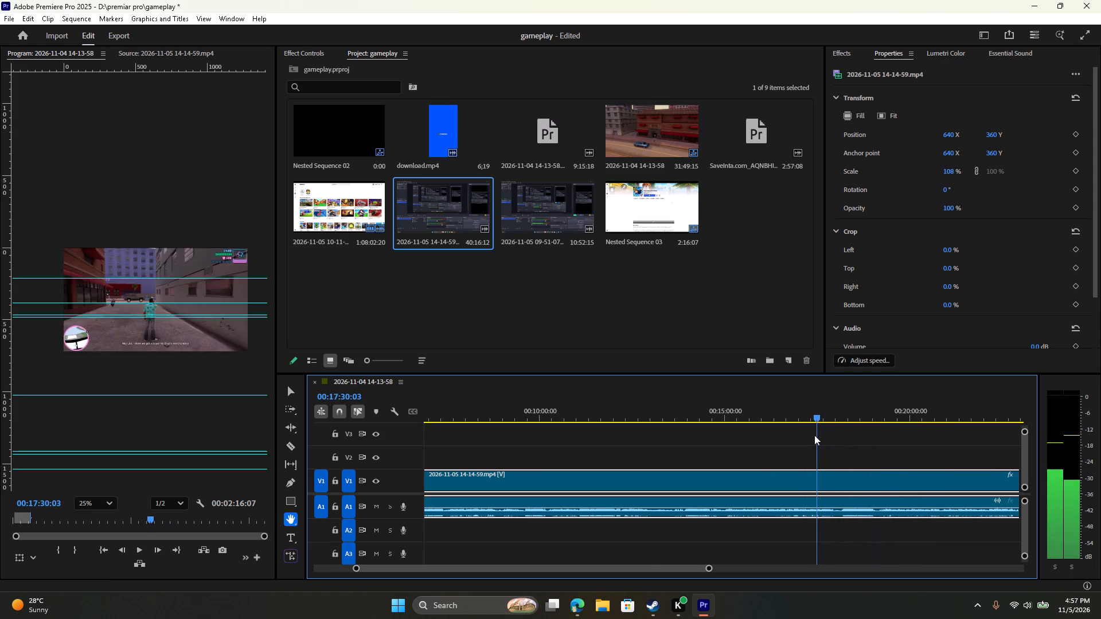
left_click_drag(814, 435, 842, 440)
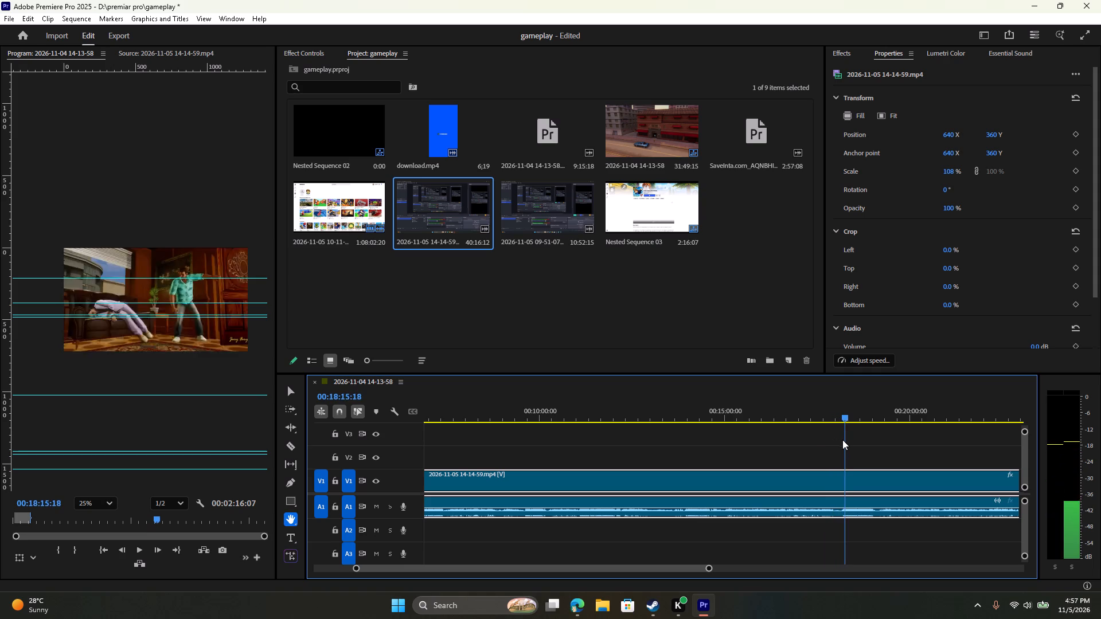
left_click_drag(842, 440, 792, 441)
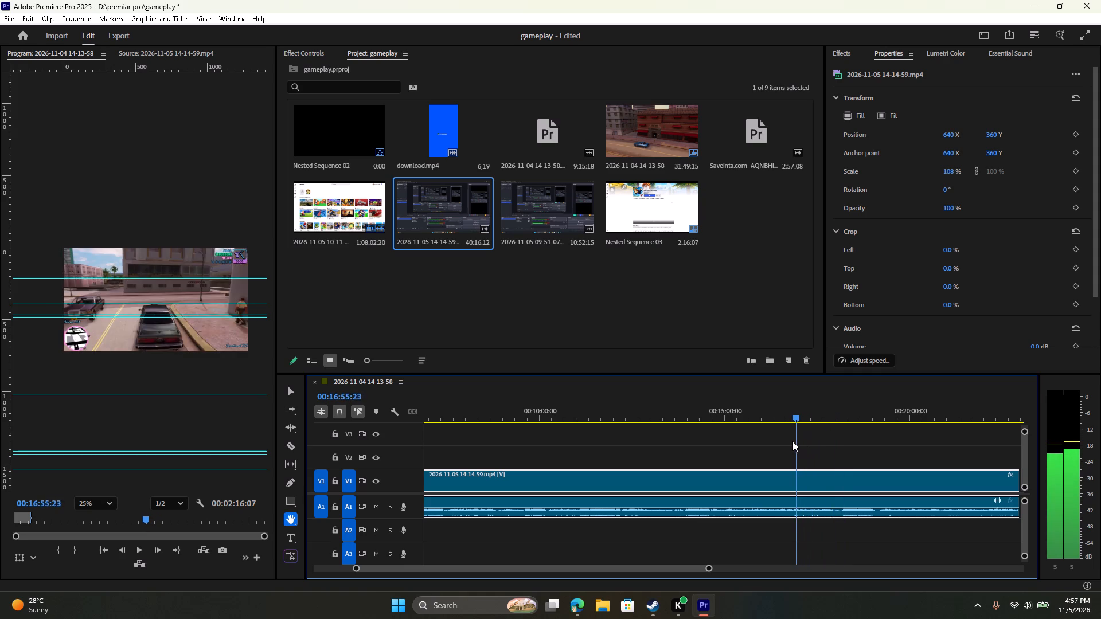
left_click_drag(792, 441, 798, 442)
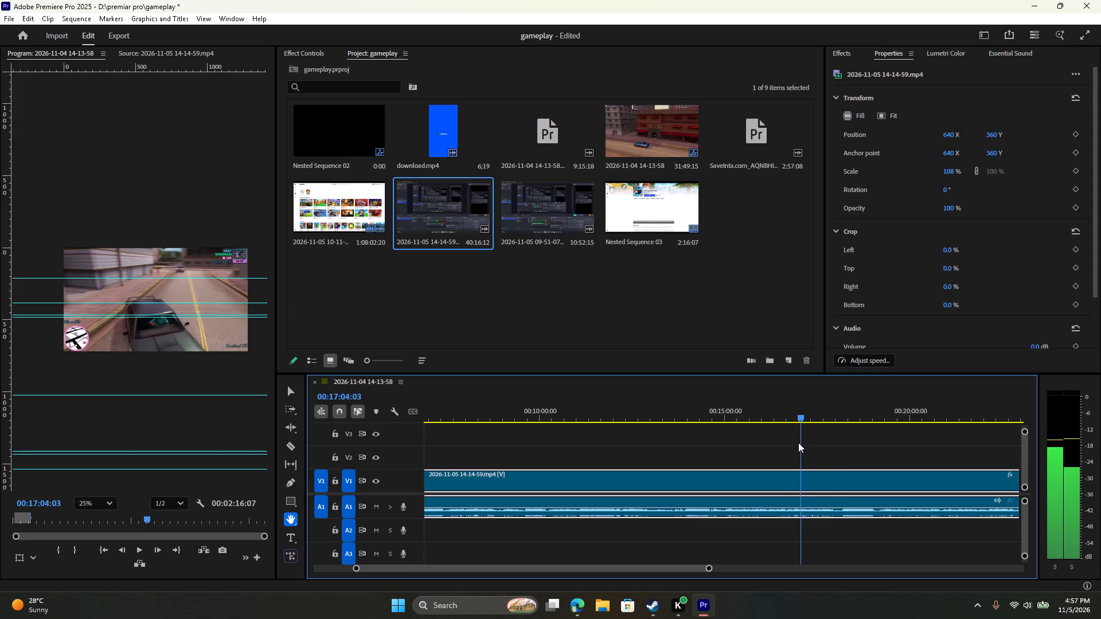
left_click_drag(798, 442, 790, 442)
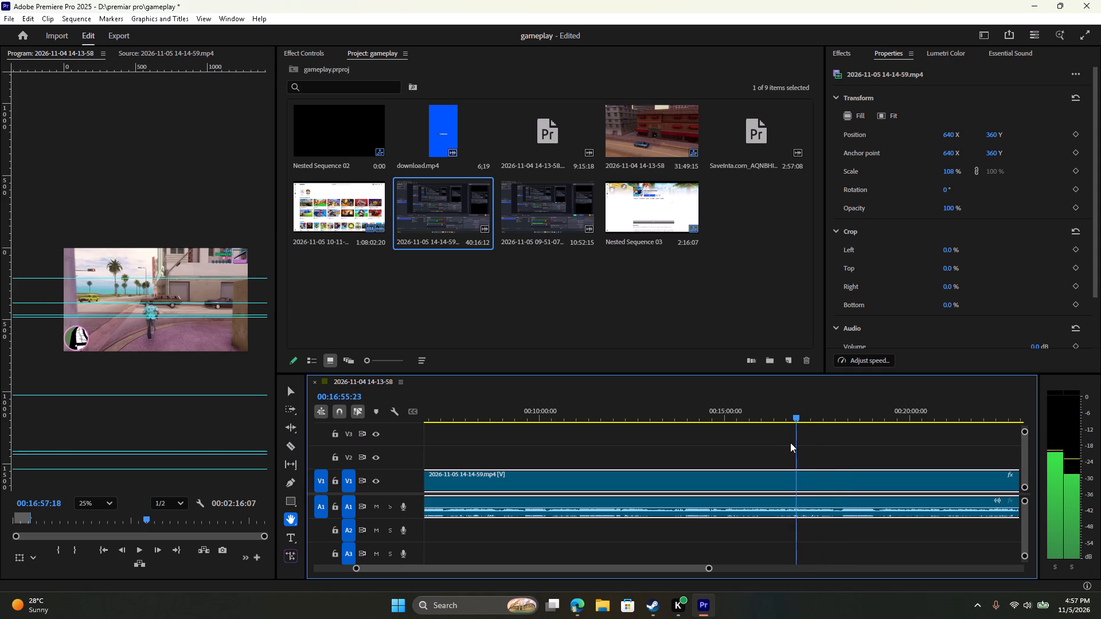
left_click_drag(790, 442, 793, 444)
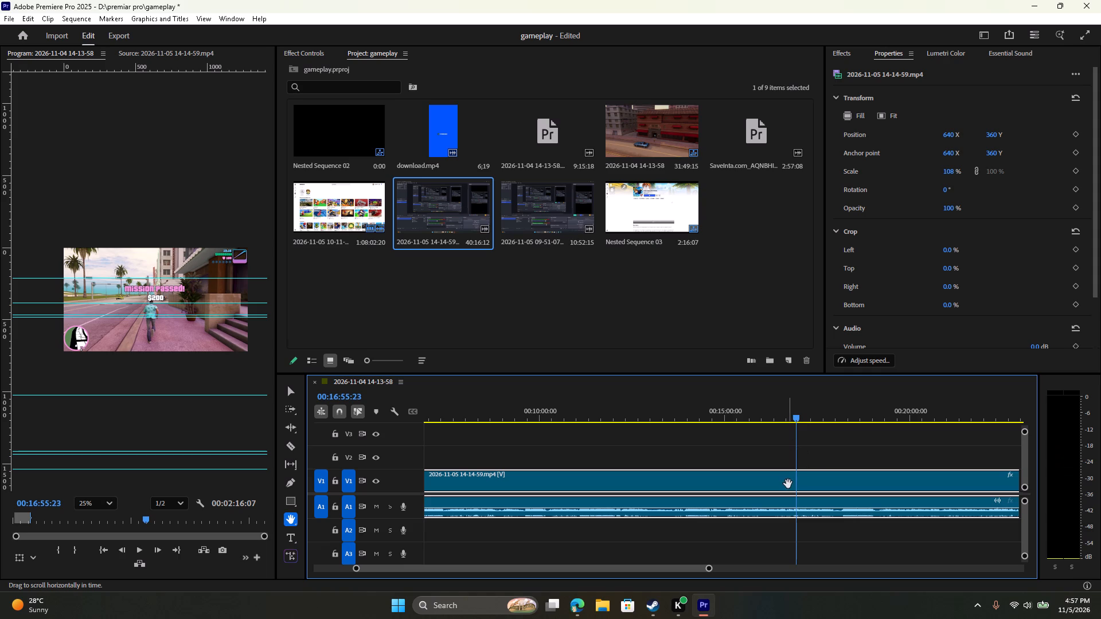
key("space")
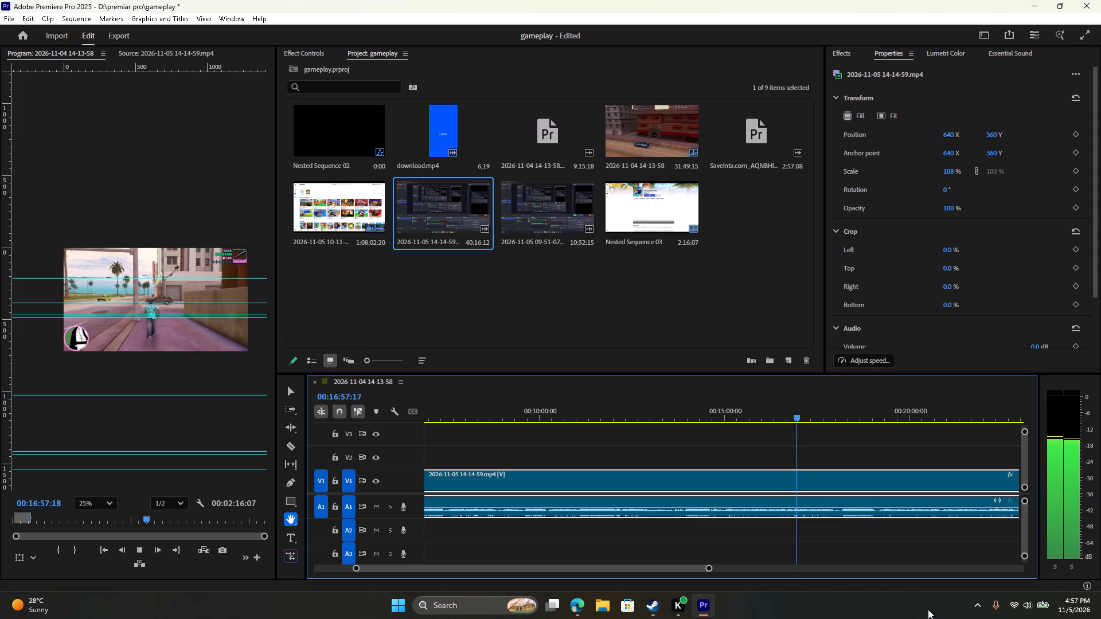
key("space")
Lower the computer's system volume to just under a third of its range and return to the timeline.
left_click(1025, 610)
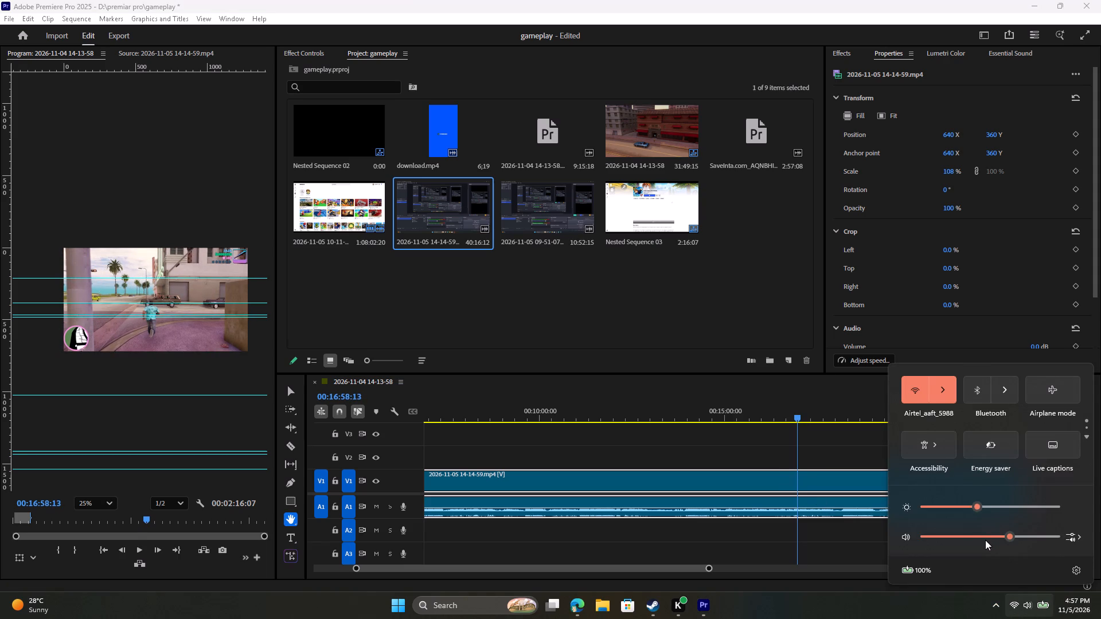
left_click_drag(979, 533, 962, 532)
key("space")
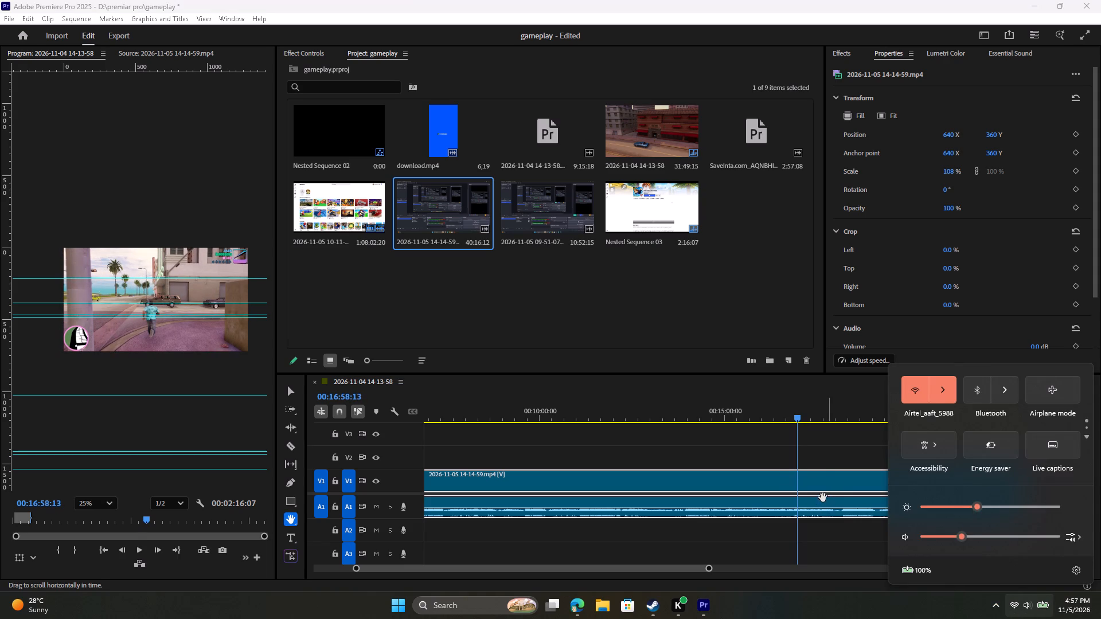
left_click(818, 452)
Play on to 00:16:59:23, just after the mission-passed moment, and cut the 14-14-59 clip there with the Razor tool.
key("space")
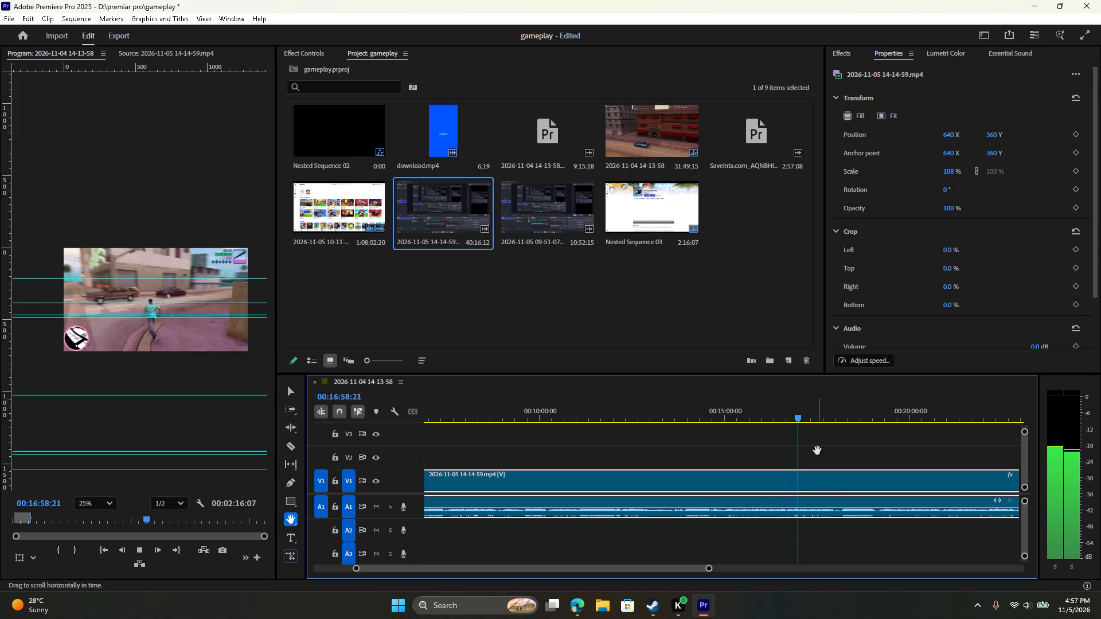
key("space")
key("c")
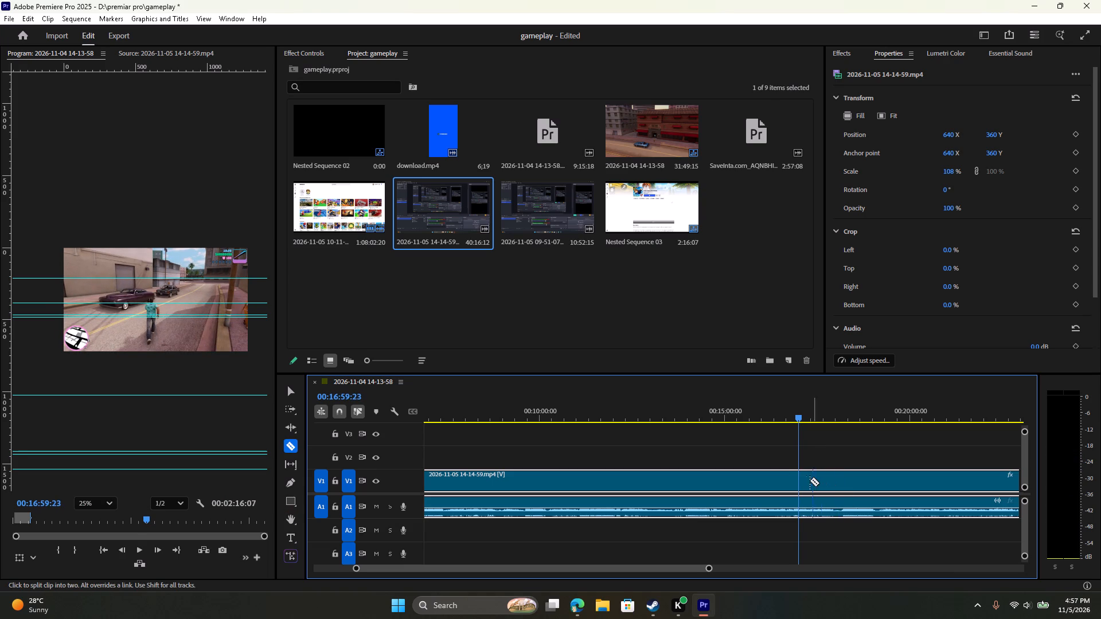
left_click(802, 480)
Delete the part of the 14-14-59 clip that follows the cut at 00:16:59:23.
key("v")
left_click(848, 492)
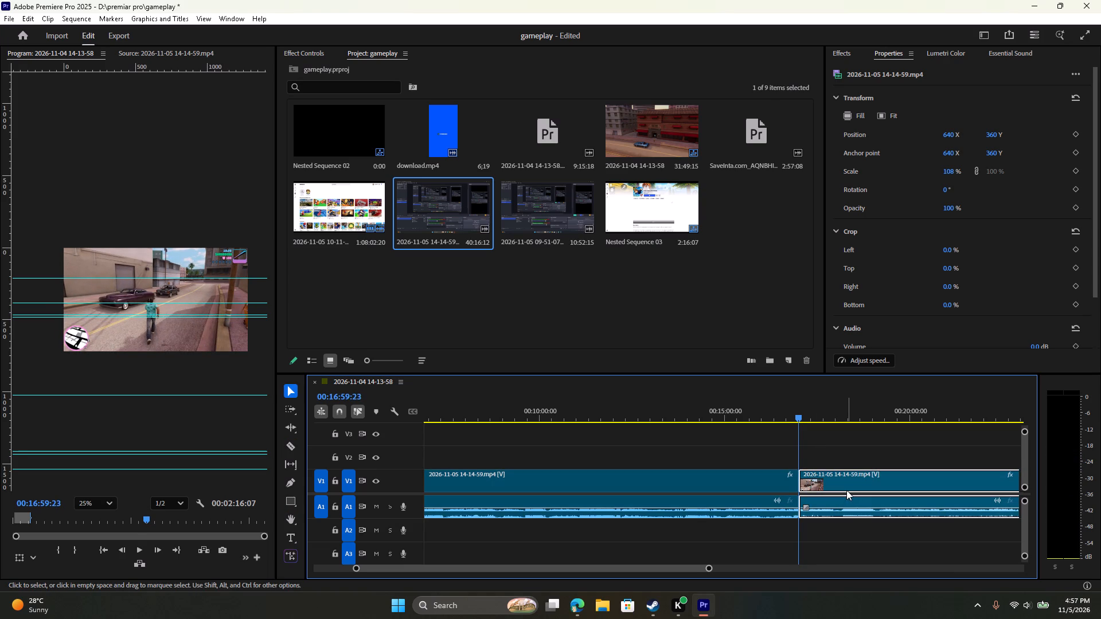
key("Delete")
Review the video from its start through the opening cutscene and cut the clip at 00:01:58:17, where the character stands idle in the doorway.
key("Home")
key("space")
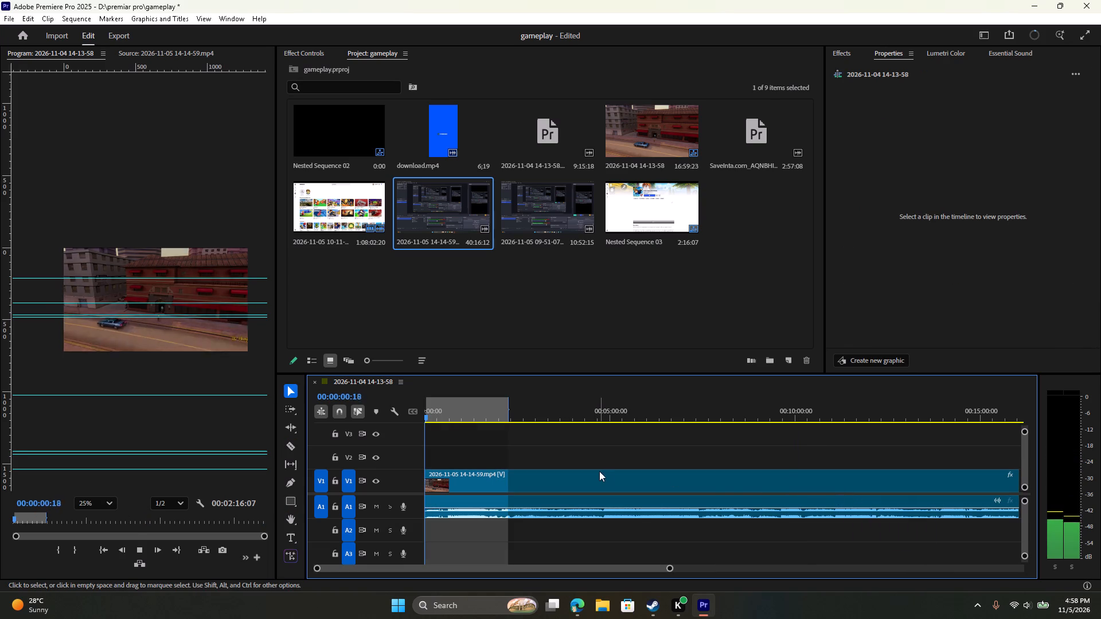
scroll(450, 455, "up", 10, "alt")
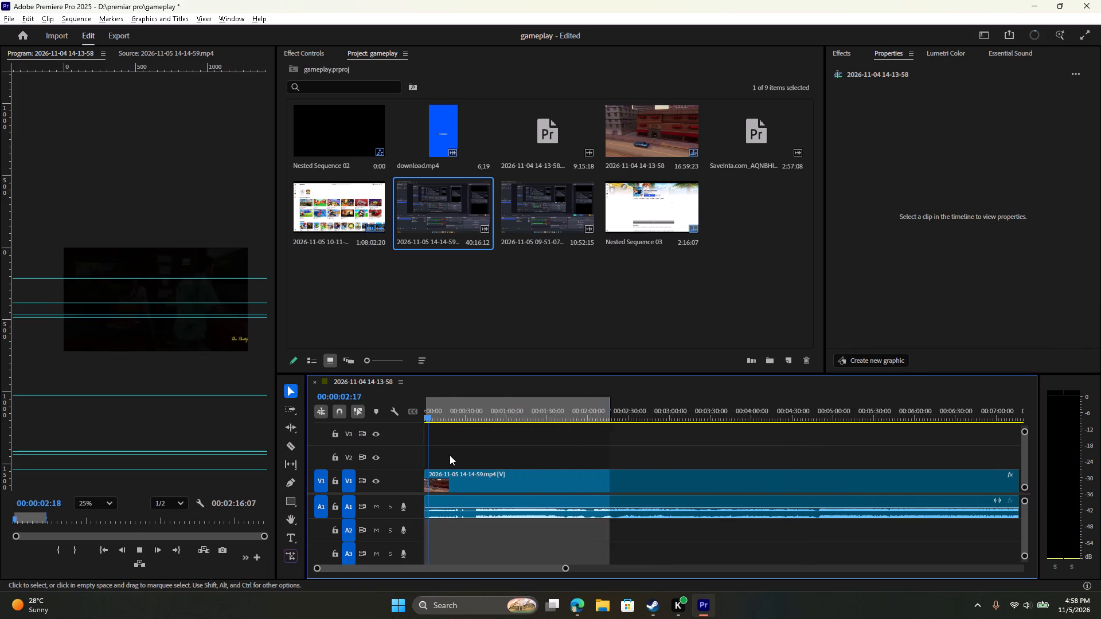
scroll(450, 455, "up", 3, "alt")
left_click_drag(445, 417, 583, 444)
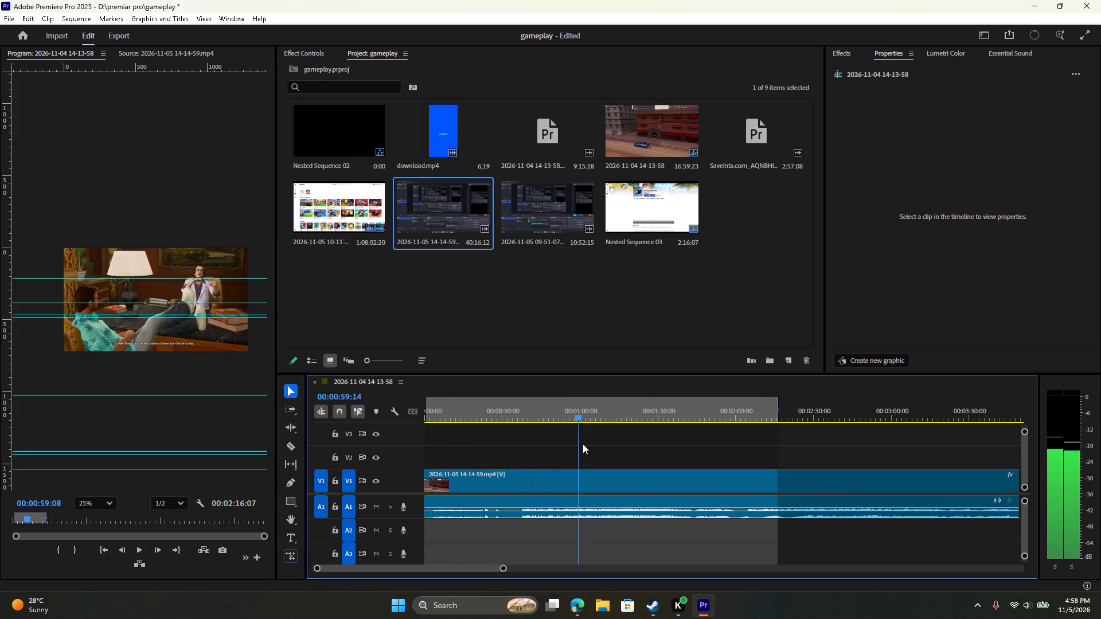
left_click_drag(583, 444, 690, 460)
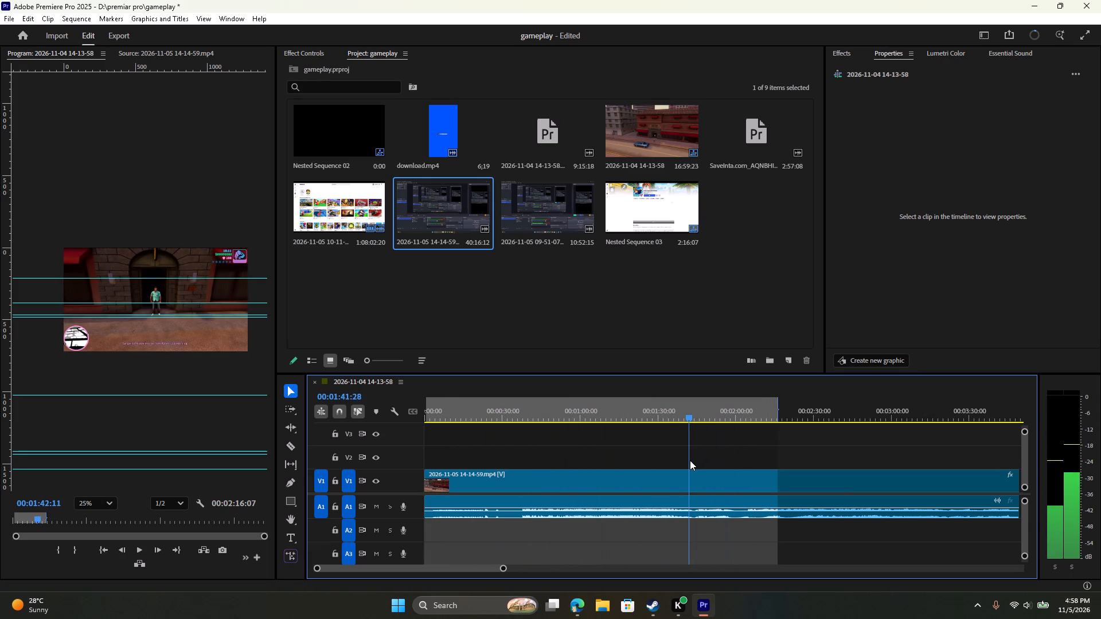
left_click_drag(690, 460, 728, 461)
key("space")
scroll(752, 479, "down", 5)
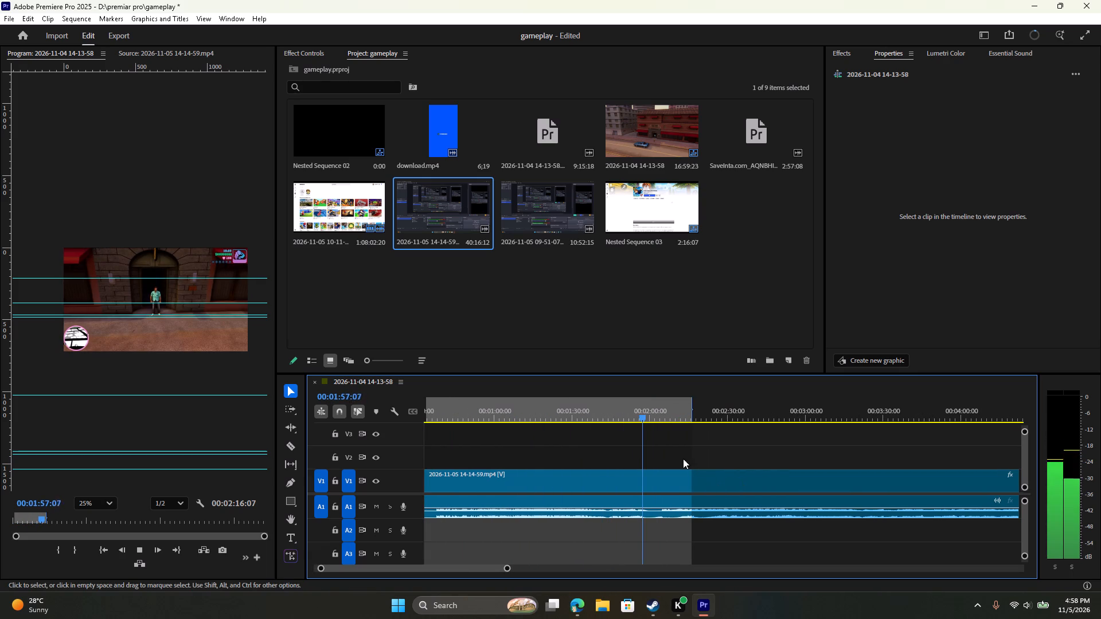
scroll(671, 478, "up", 5, "alt")
key("space")
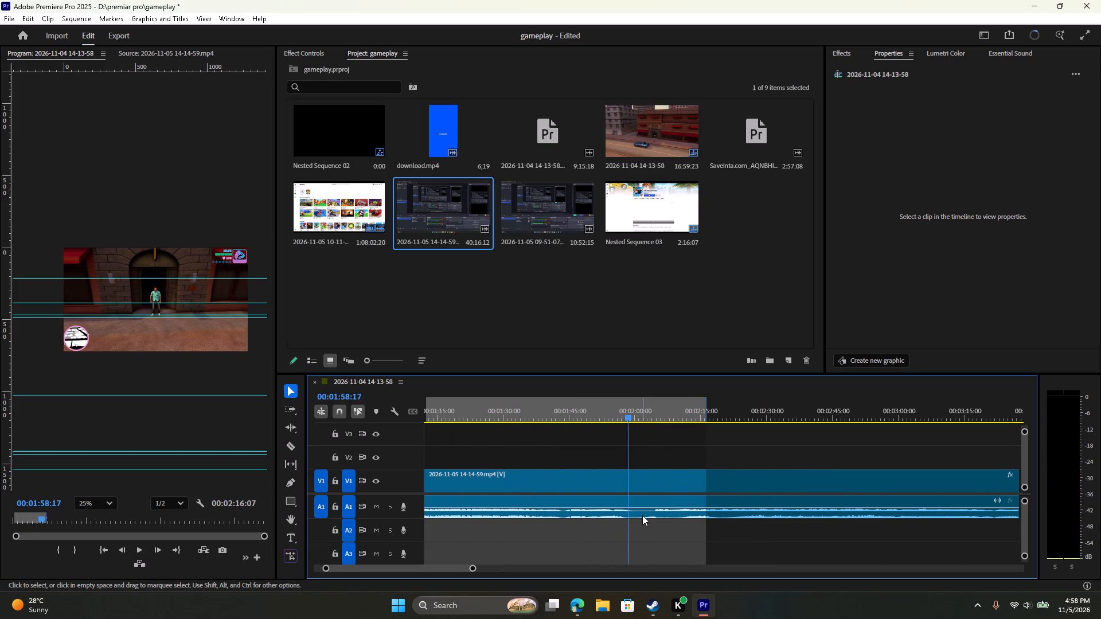
key("c")
left_click(627, 503)
Skim past the idle stretch to 00:02:57:02, where the character starts running, and cut the clip there.
left_click_drag(630, 414, 657, 423)
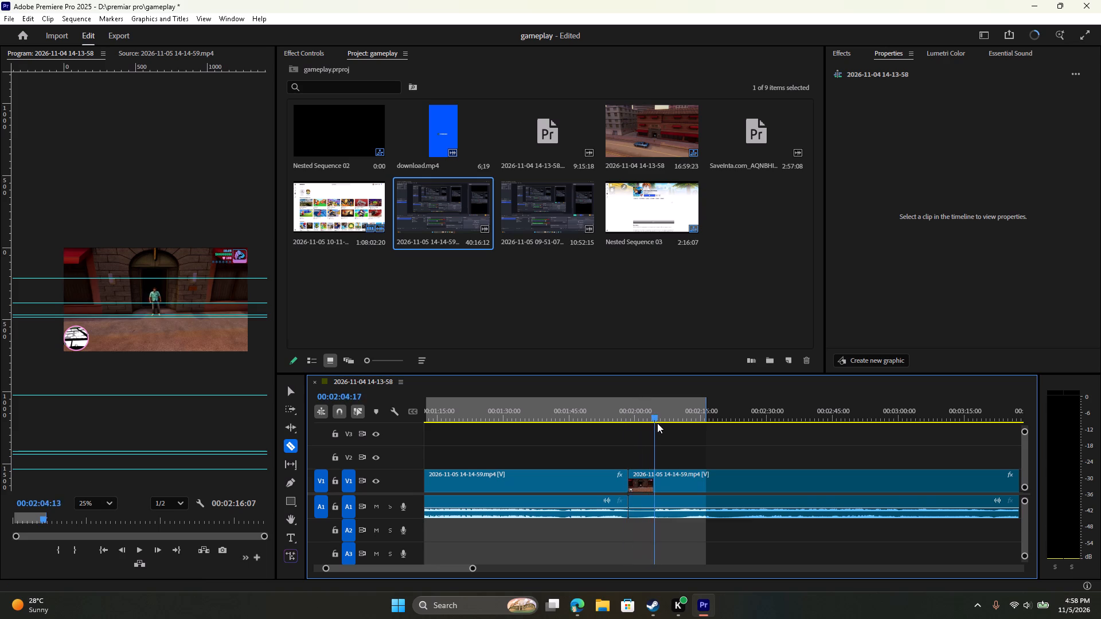
left_click_drag(657, 423, 766, 441)
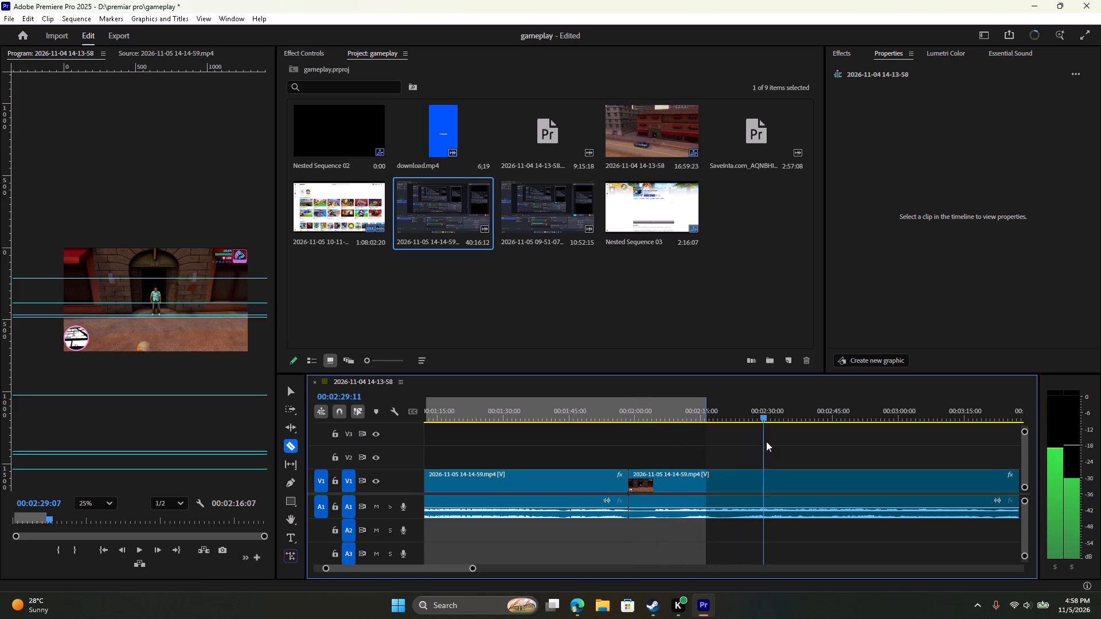
left_click_drag(766, 441, 864, 463)
scroll(810, 459, "down", 14)
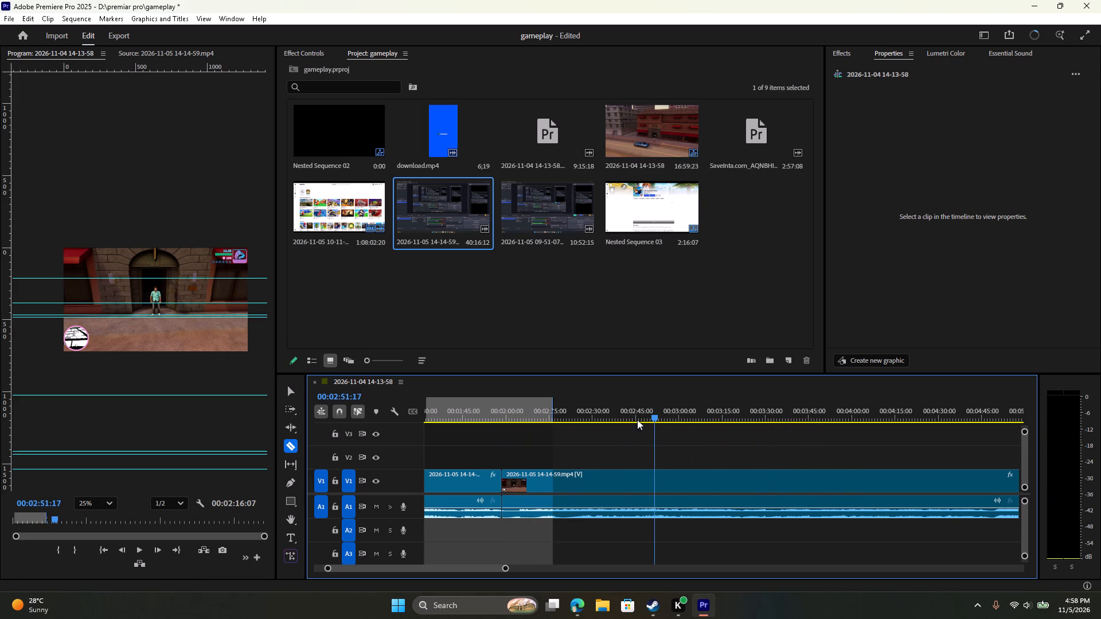
left_click_drag(655, 408, 669, 424)
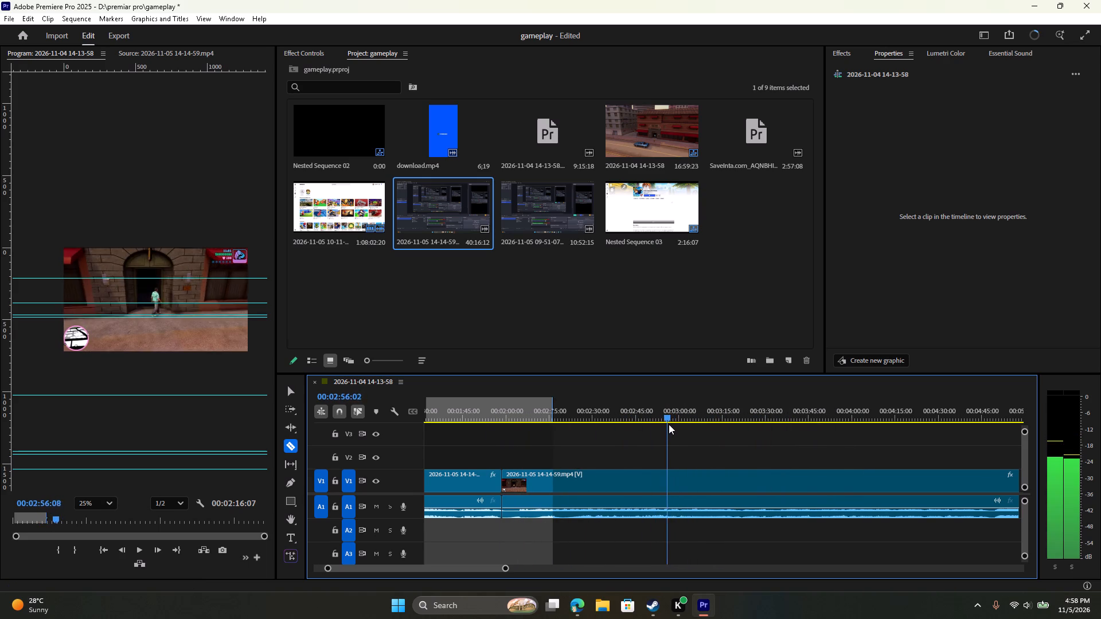
left_click_drag(669, 424, 672, 426)
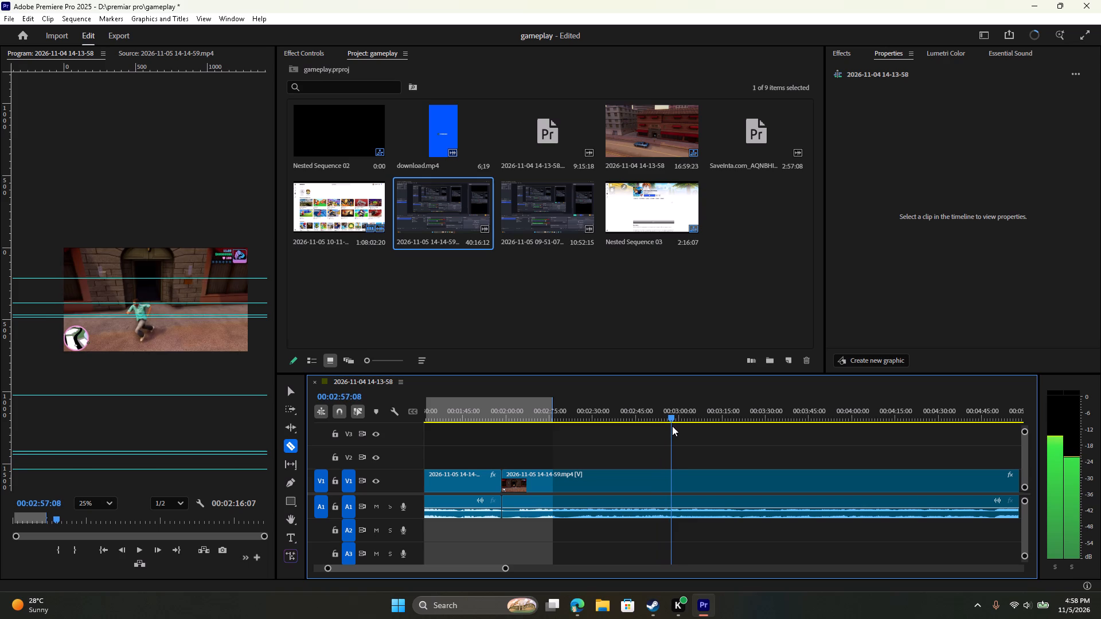
left_click_drag(672, 426, 671, 426)
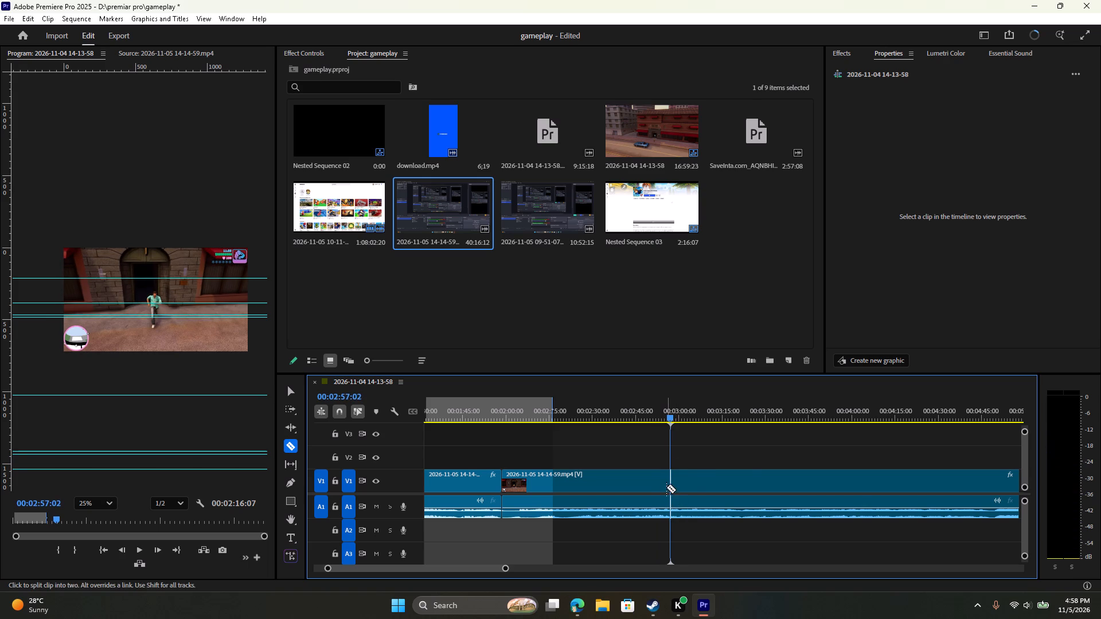
left_click(666, 487)
Delete the idle segment between 00:01:58:17 and 00:02:57:02 and close the gap it leaves.
key("v")
left_click(633, 484)
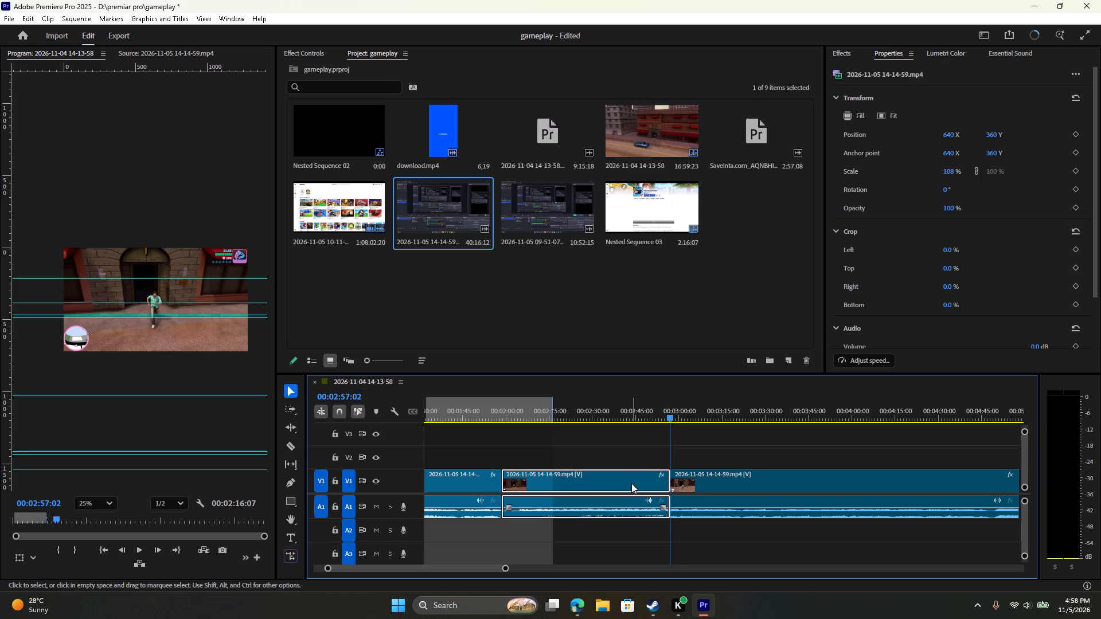
key("Delete")
right_click(628, 484)
left_click(630, 487)
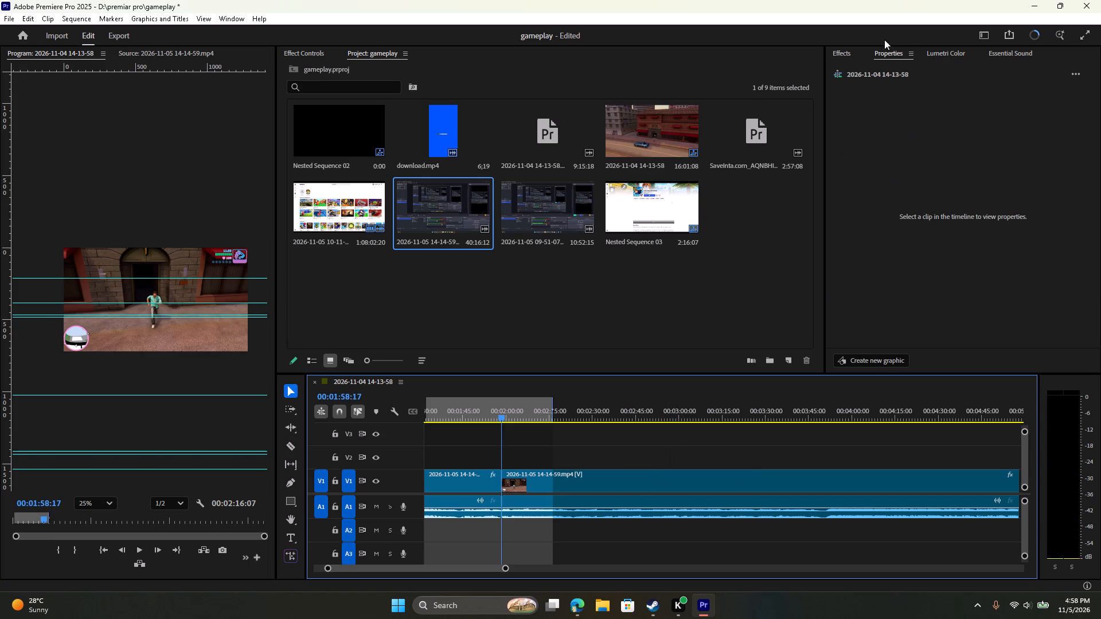
Apply the Cross Dissolve video transition to the cut at 00:01:58:17 on V1.
left_click(856, 46)
left_click(849, 49)
left_click_drag(879, 200, 503, 479)
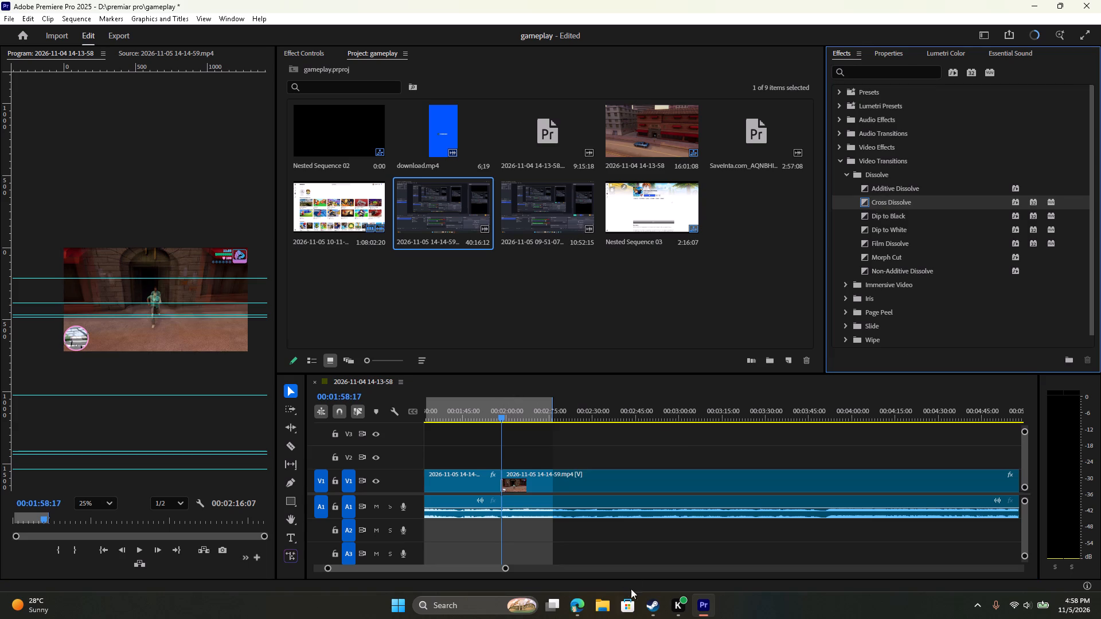
Switch to Steam and launch BLOODSTRIKE from the completed downloads.
left_click(652, 605)
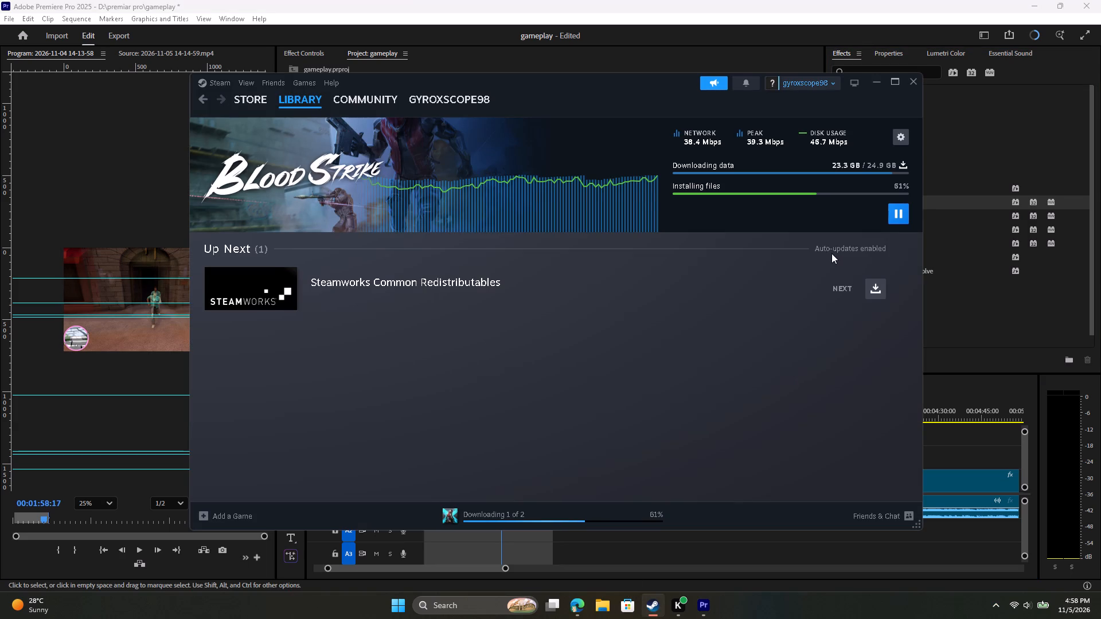
left_click(831, 381)
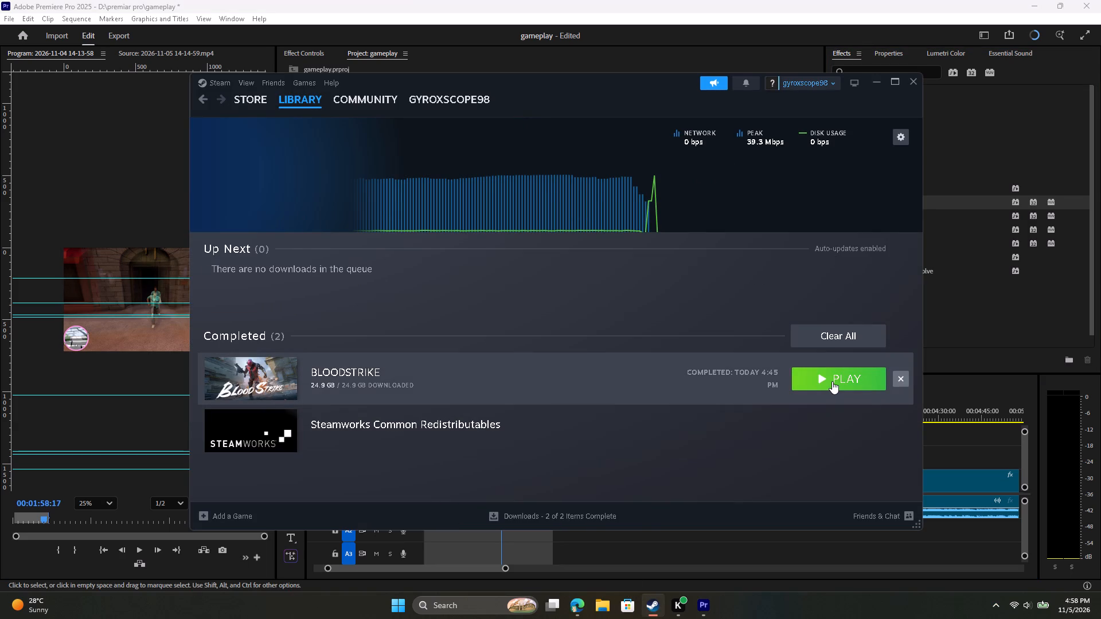